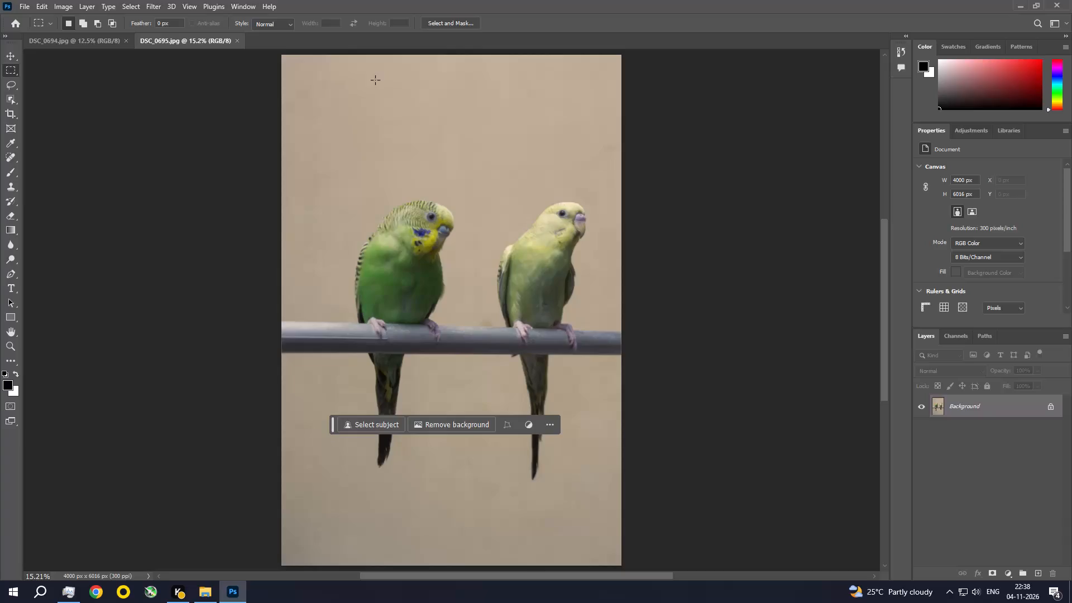
Close the DSC_0695.jpg document.
left_click(234, 42)
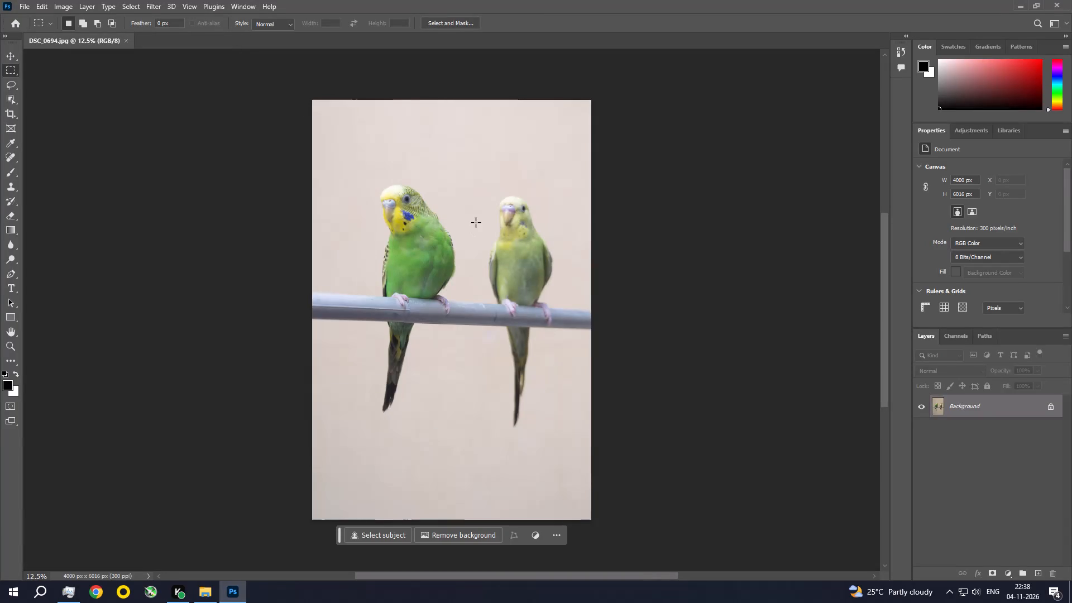
Open the Camera Raw Filter on the DSC_0694.jpg photo.
left_click(145, 1)
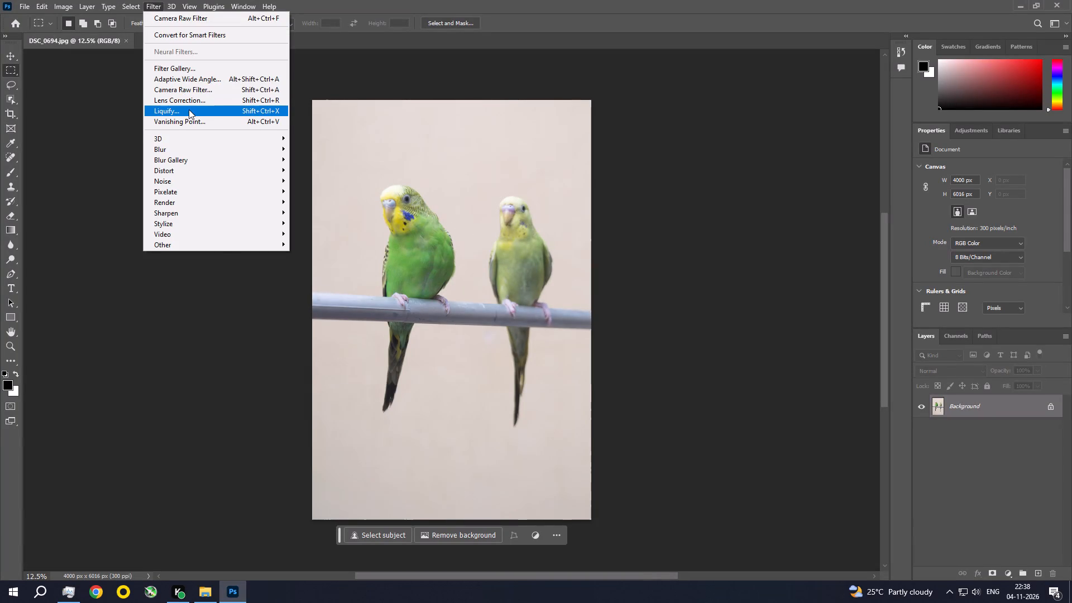
left_click(198, 92)
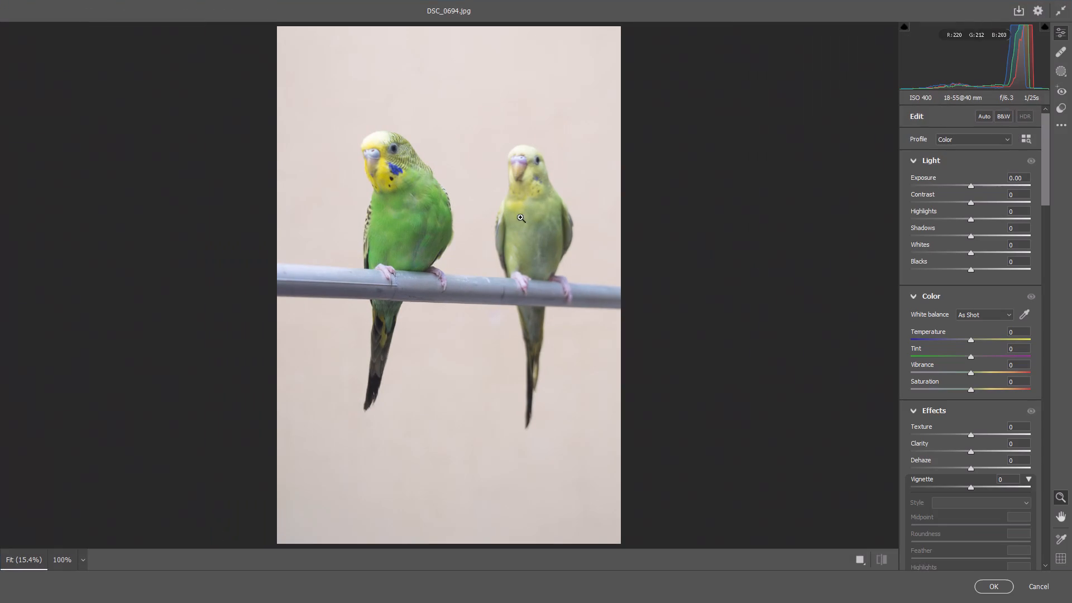
Examine the heads of both birds up close, one after the other, and return to the full photo.
key("ctrl+space")
key("ctrl+space")
key("ctrl+space")
key("ctrl+space")
key("ctrl+space")
key("ctrl+space")
key("ctrl+space")
key("ctrl+space")
key("ctrl+space")
key("ctrl+space")
key("ctrl+space")
key("ctrl+space")
key("ctrl+space")
key("ctrl+space")
key("ctrl+space")
key("ctrl+space")
key("ctrl+space")
key("ctrl+space")
key("ctrl+space")
key("ctrl+space")
left_click(386, 150, "ctrl")
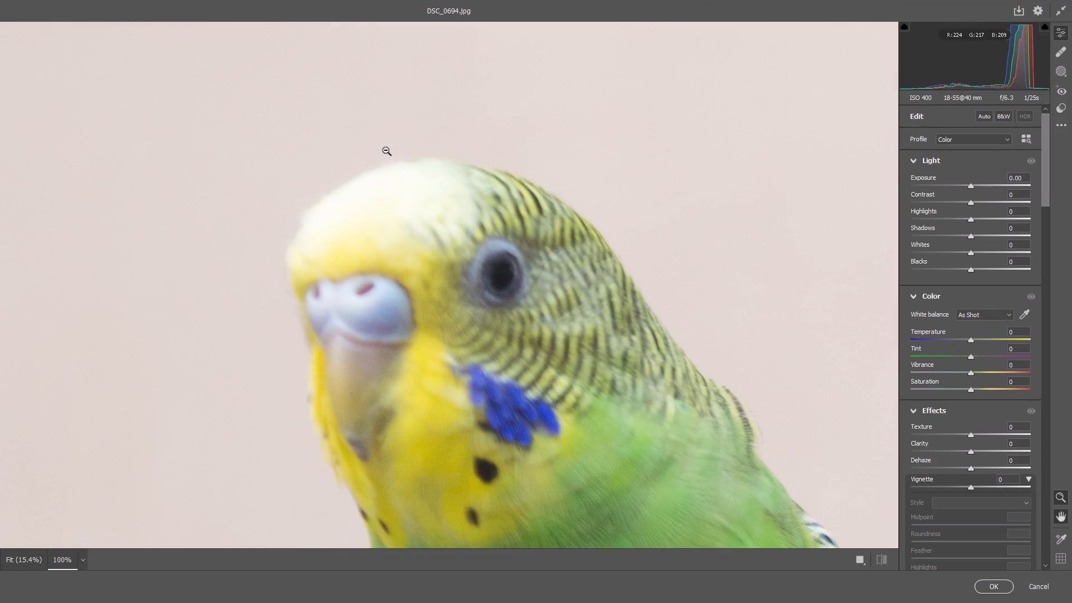
key("ctrl+0")
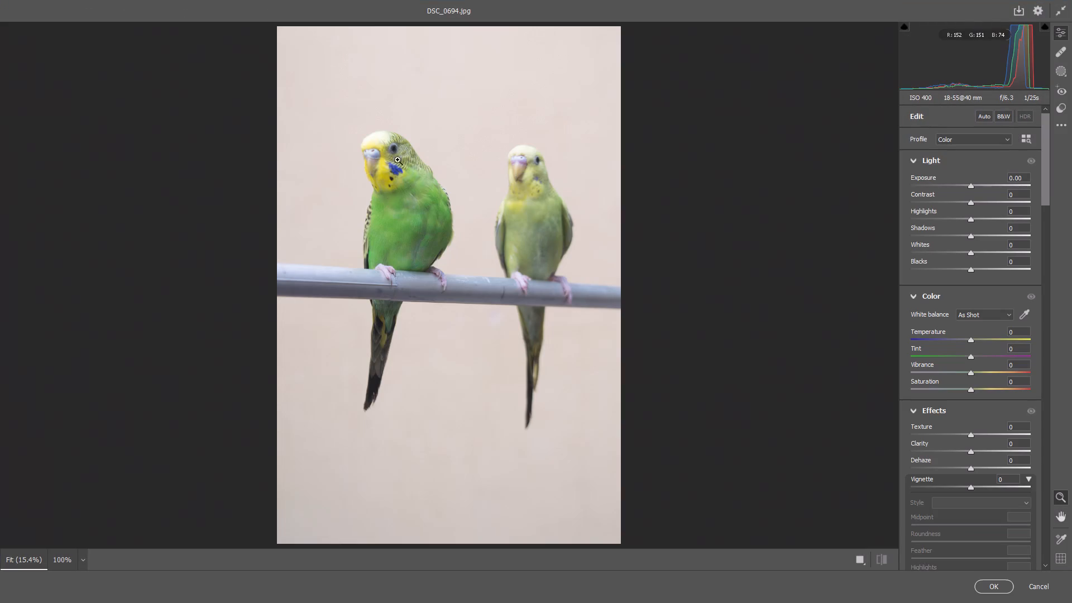
key("ctrl+space")
key("ctrl+space")
key("ctrl+space")
key("ctrl+space")
key("ctrl+space")
key("ctrl+space")
left_click(541, 161, "ctrl")
key("ctrl+0")
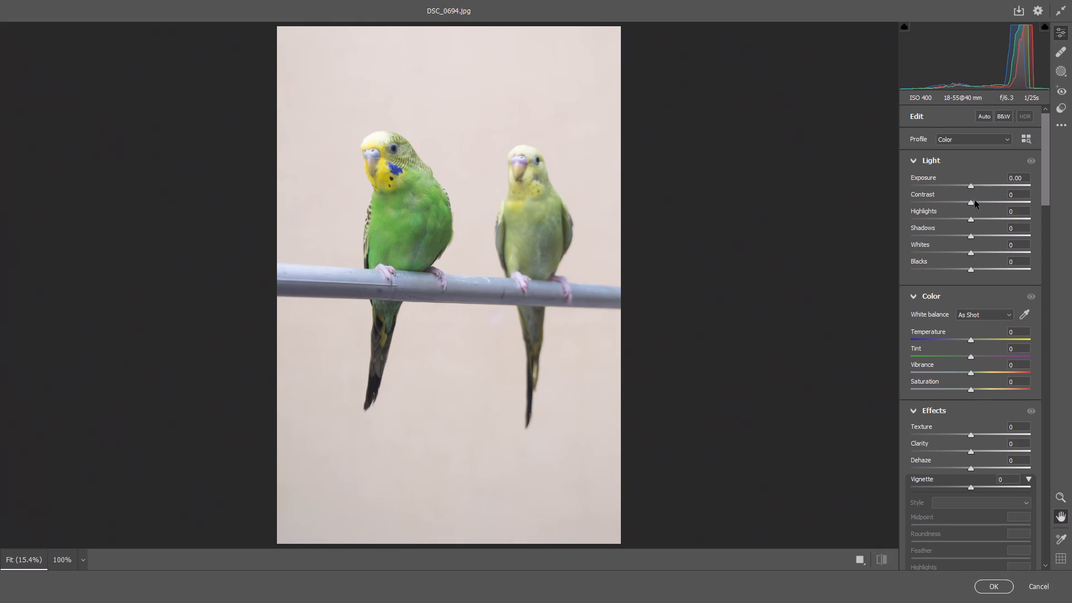
Adjust the photo's light: Contrast +21, Highlights -27, Shadows +19 and Whites -18.
left_click_drag(971, 203, 984, 206)
left_click(1064, 8)
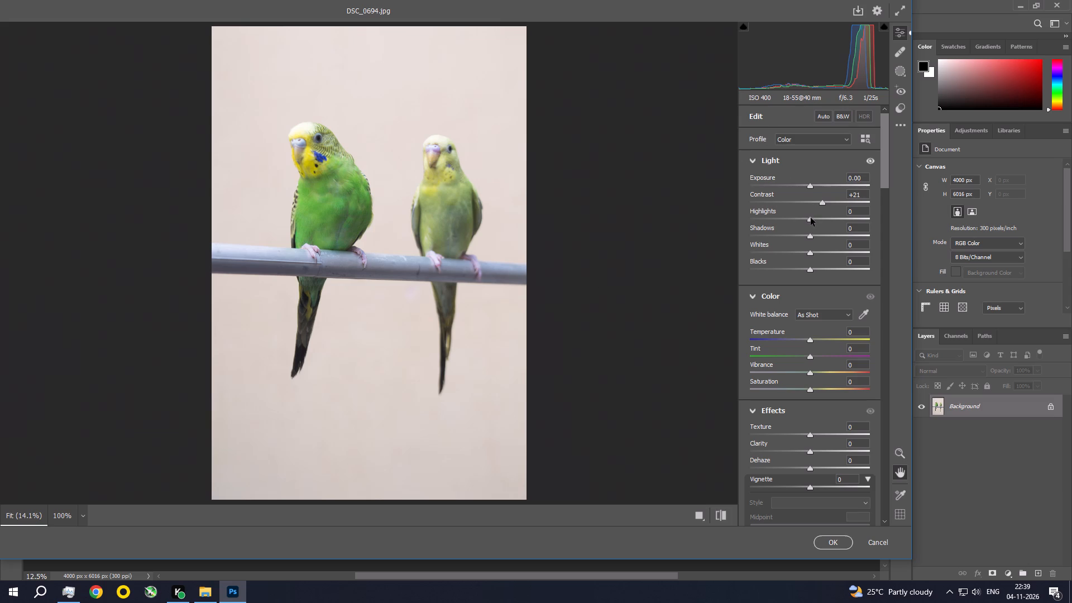
left_click_drag(813, 221, 797, 217)
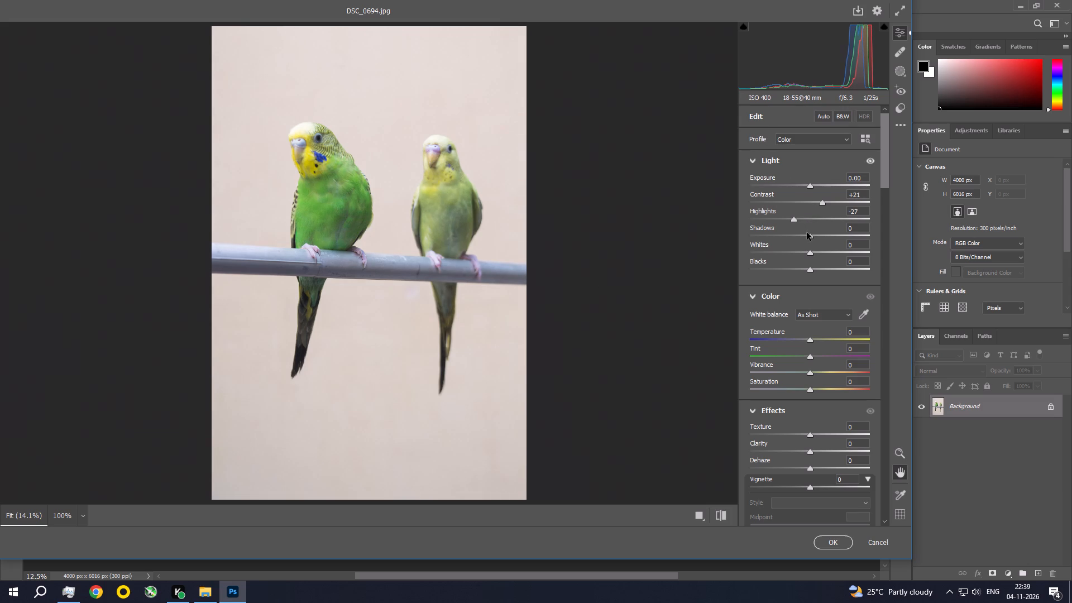
left_click_drag(811, 237, 822, 238)
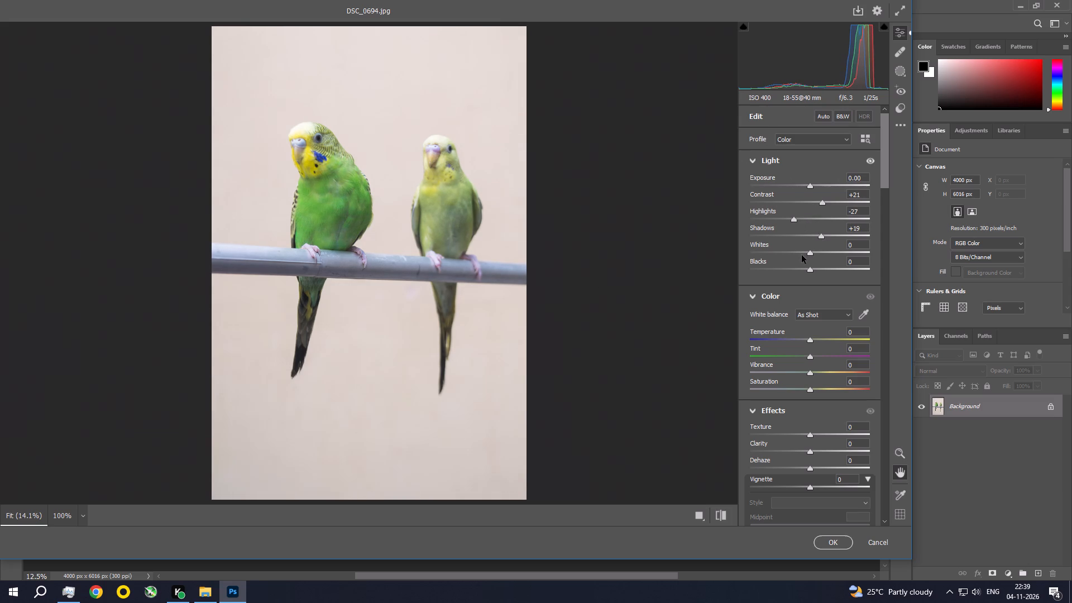
left_click_drag(808, 254, 798, 253)
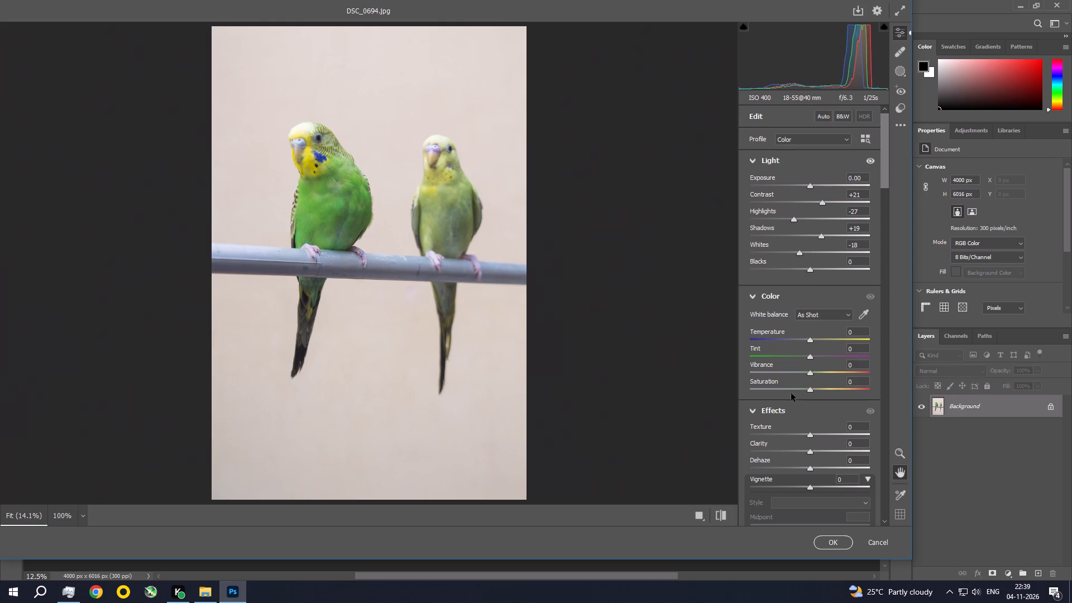
Set the Texture effect to +11 and Clarity to +10.
left_click_drag(811, 435, 817, 437)
left_click_drag(811, 452, 817, 451)
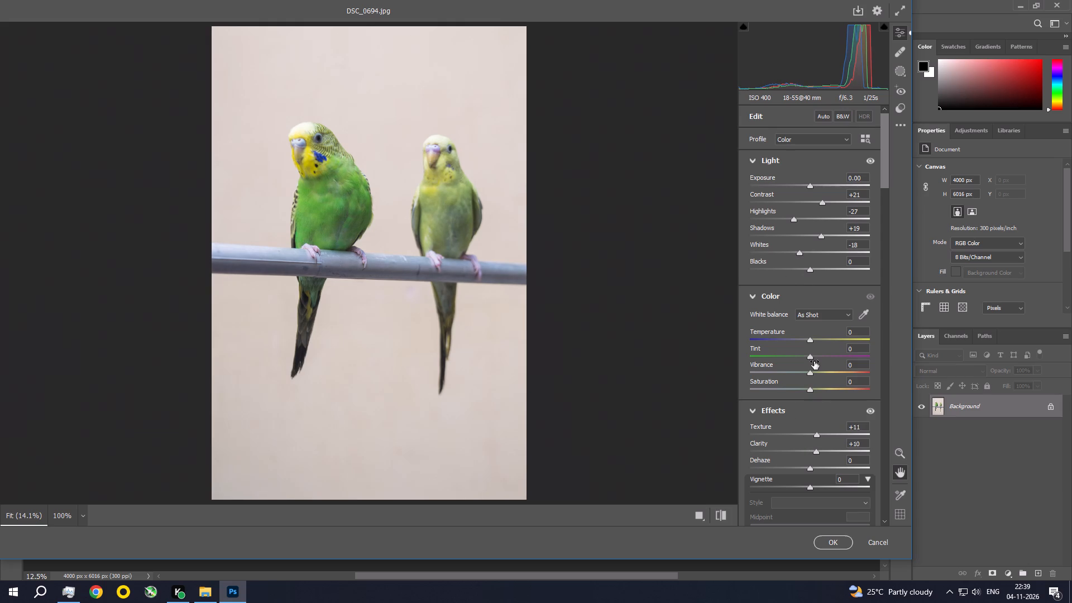
Boost the photo's color with Vibrance at +10 and Saturation at +12.
left_click_drag(810, 375, 814, 376)
left_click_drag(814, 376, 816, 377)
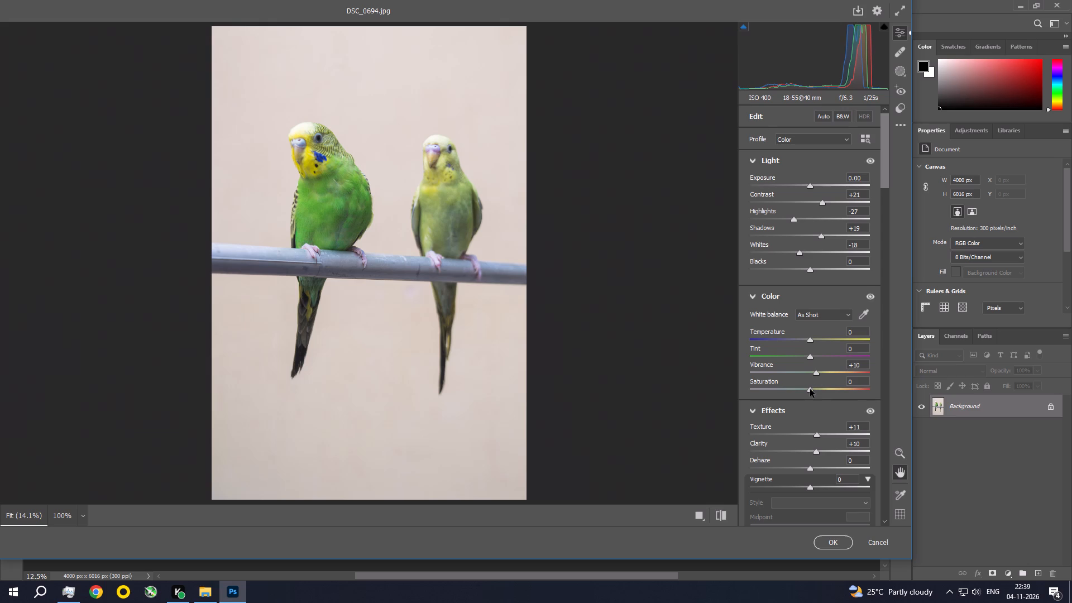
left_click_drag(810, 389, 821, 394)
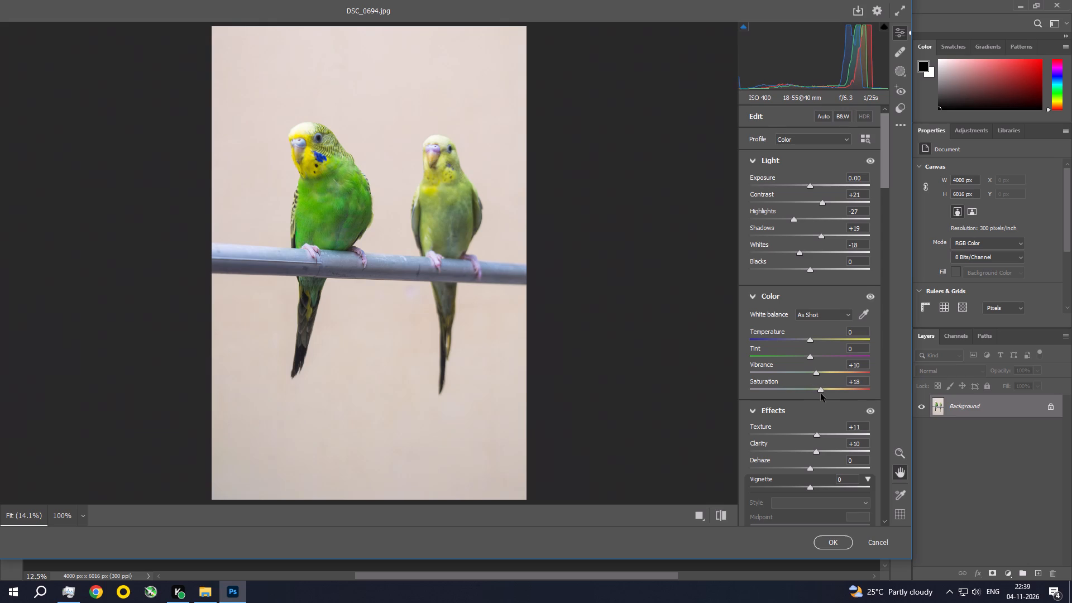
left_click_drag(821, 394, 817, 394)
Lower the parametric tone curve's Highlights to -21 and Lights to -14.
left_click_drag(887, 145, 886, 179)
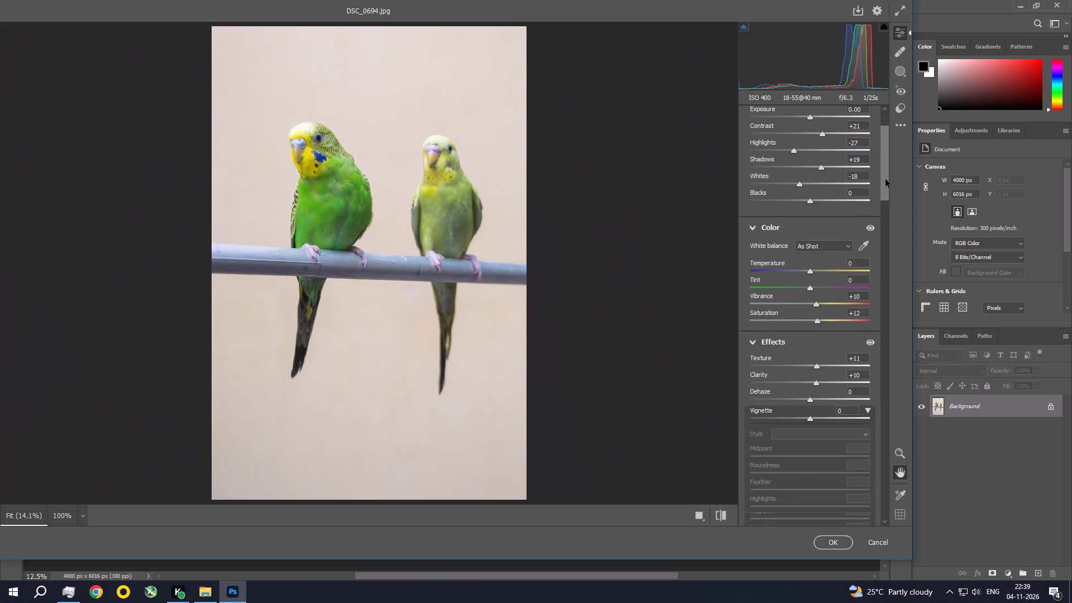
left_click_drag(886, 179, 883, 231)
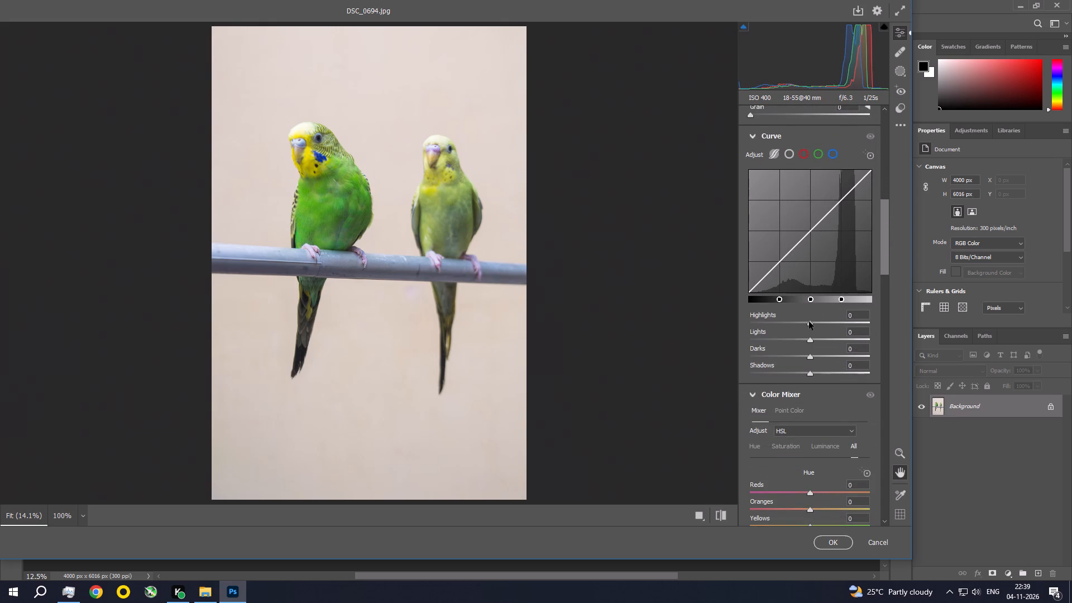
left_click_drag(809, 322, 797, 326)
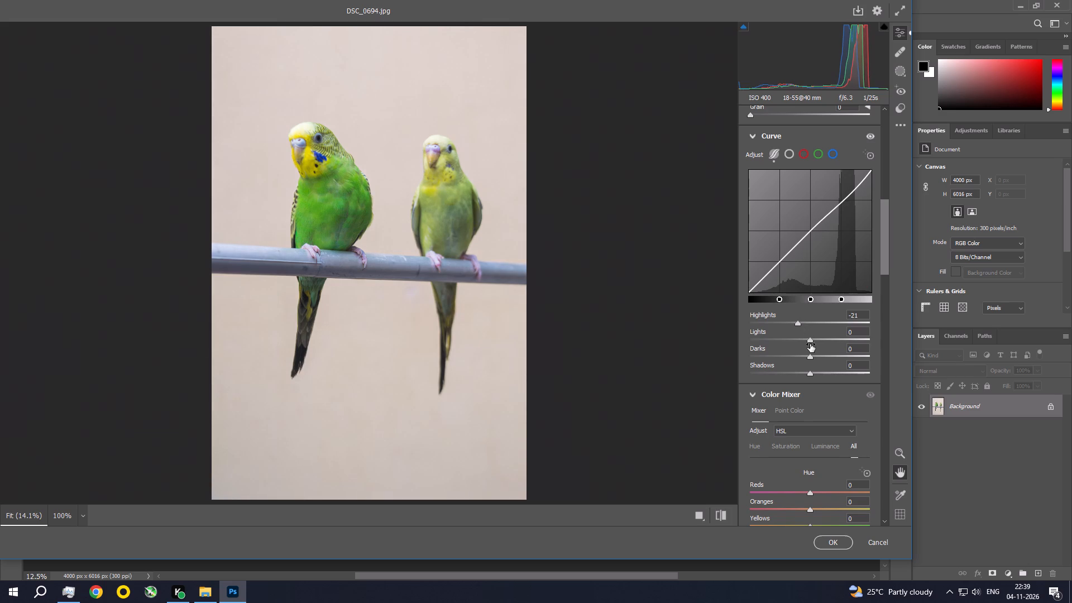
left_click_drag(808, 342, 800, 339)
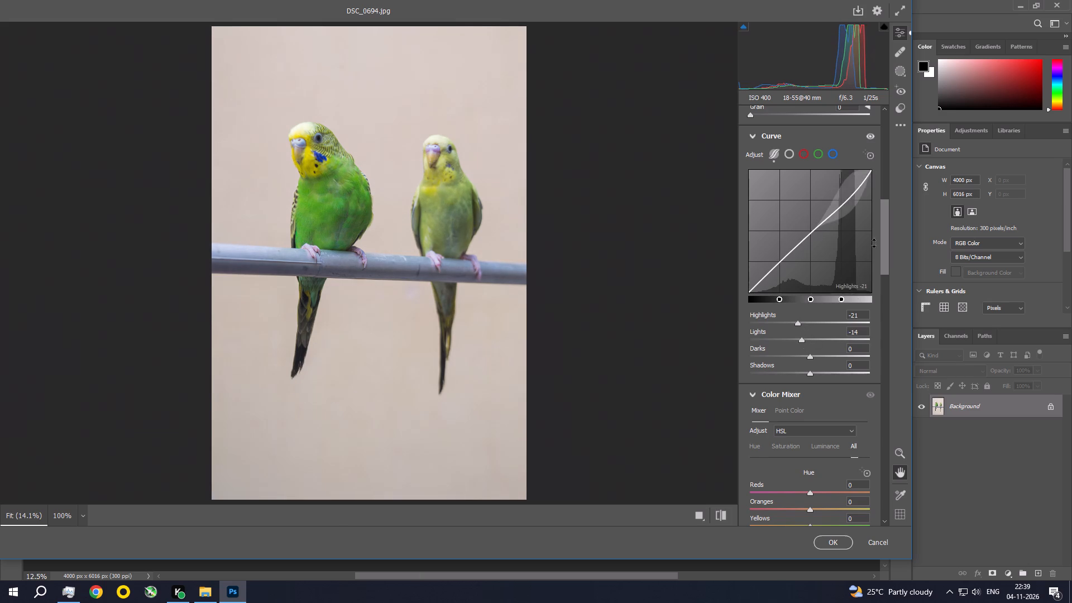
Raise the Greens in the Color Mixer: saturation to +11 and luminance to +10.
left_click_drag(884, 233, 883, 341)
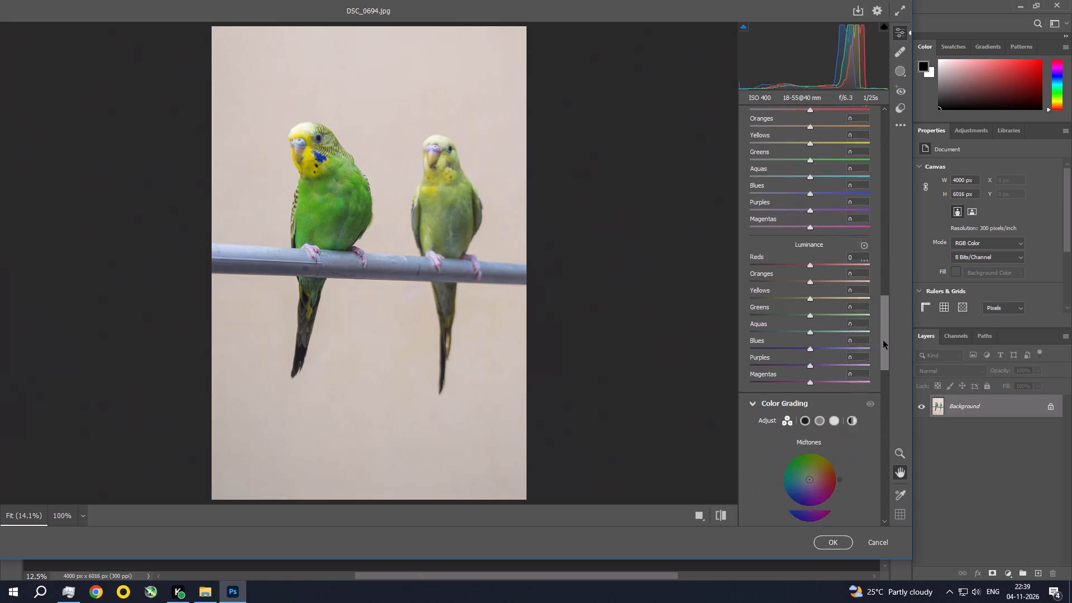
left_click_drag(883, 341, 889, 342)
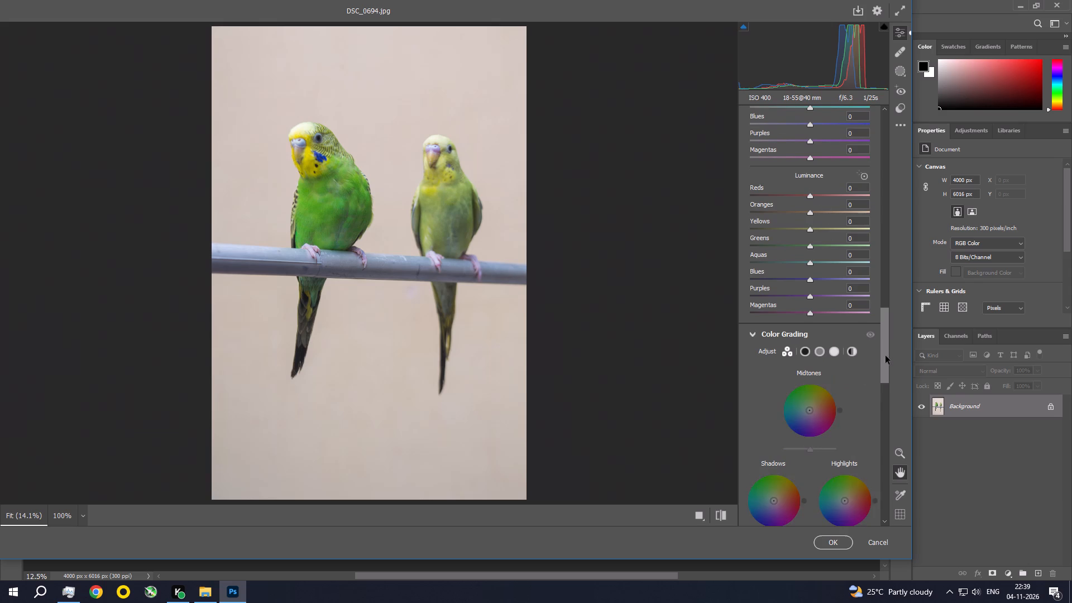
left_click_drag(886, 356, 888, 333)
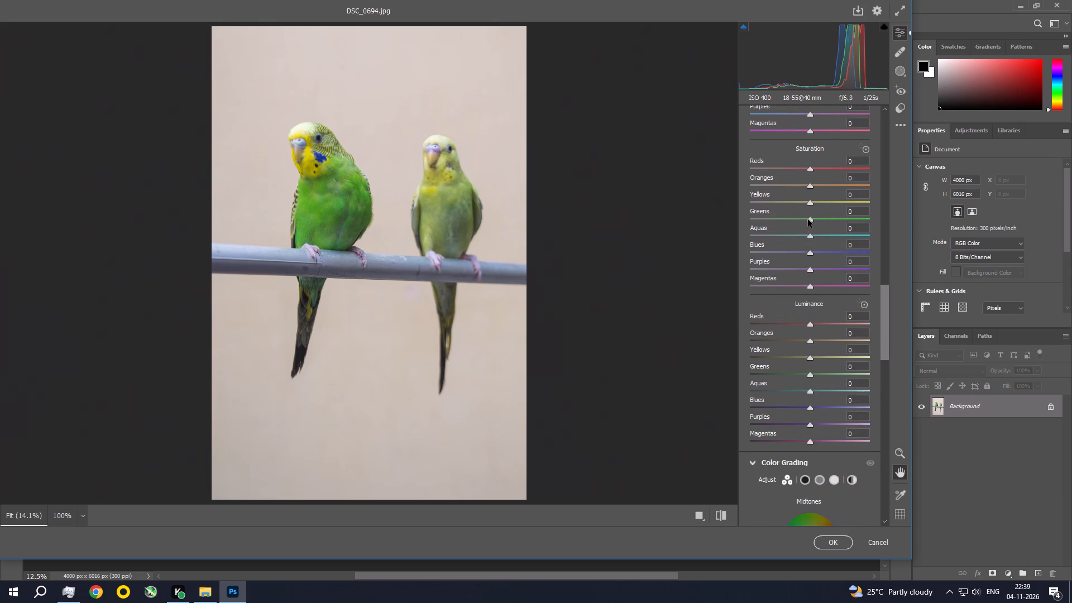
left_click_drag(808, 218, 815, 219)
left_click_drag(811, 375, 817, 376)
Set Color Noise Reduction to 9 and Noise Reduction to 10, add slight Sharpening, and apply the Camera Raw adjustments.
left_click_drag(883, 309, 883, 413)
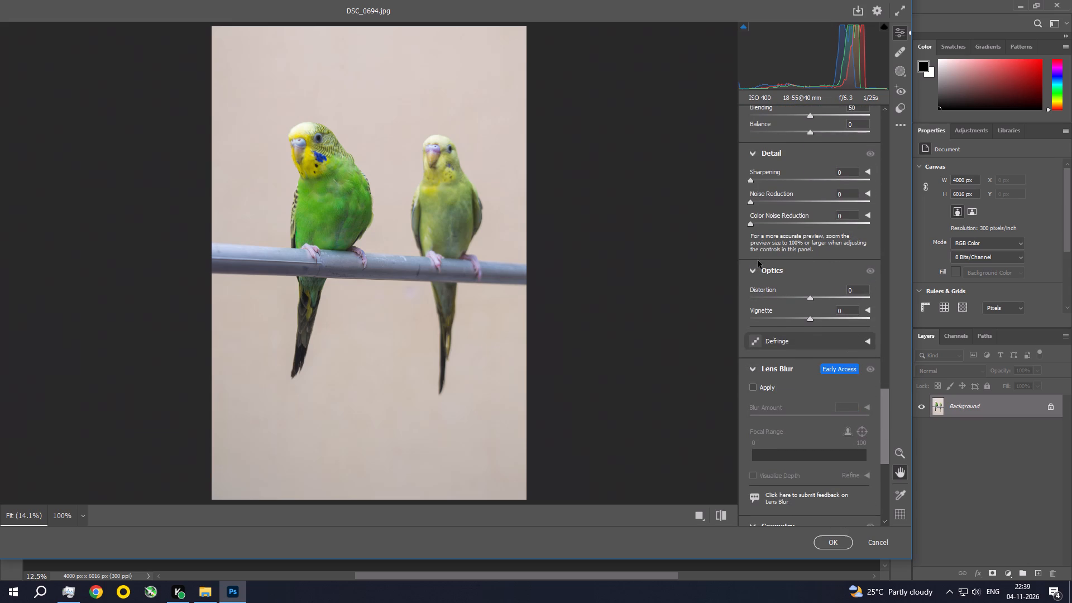
left_click(760, 223)
left_click(762, 202)
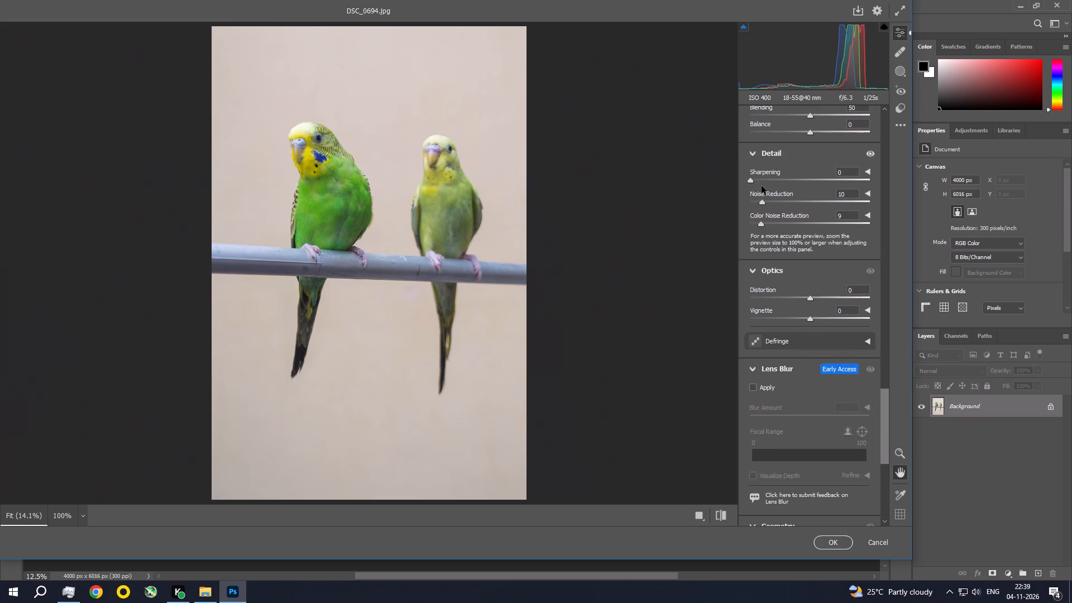
left_click(762, 182)
left_click_drag(884, 402, 886, 456)
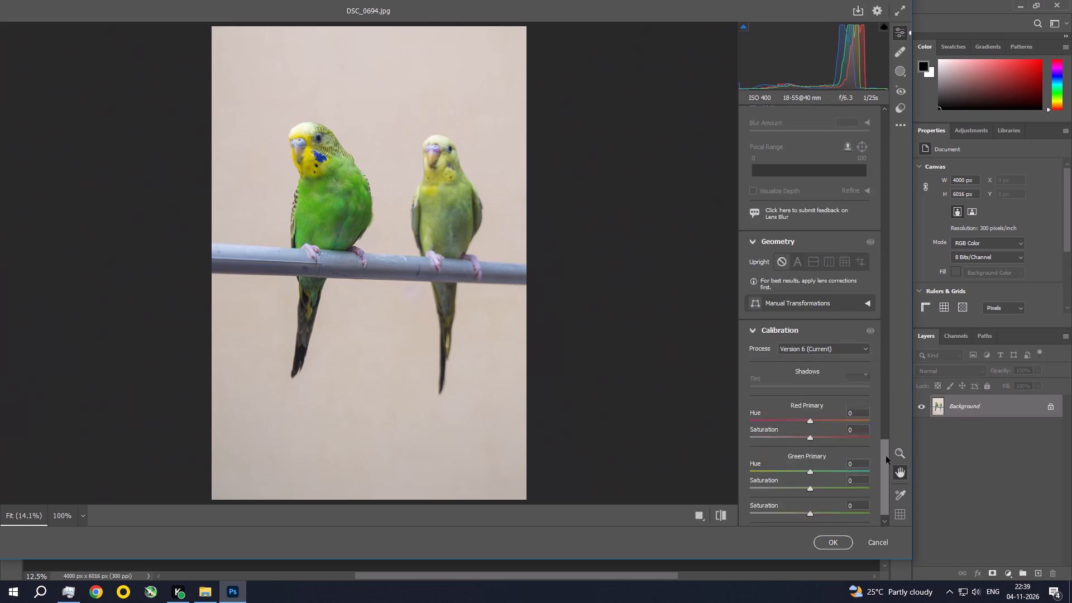
left_click_drag(886, 456, 882, 126)
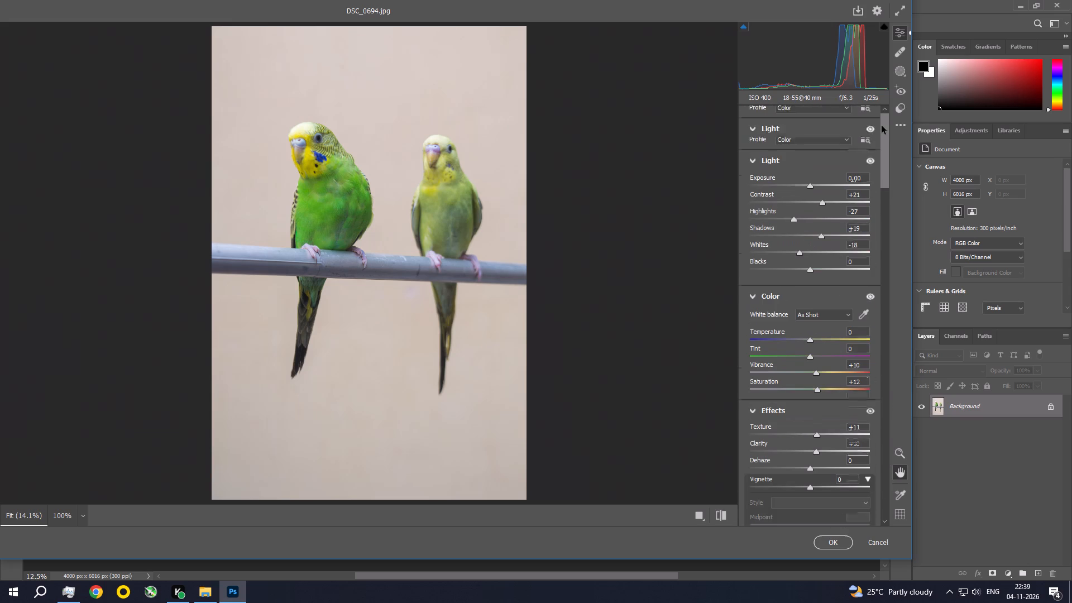
left_click_drag(882, 126, 882, 122)
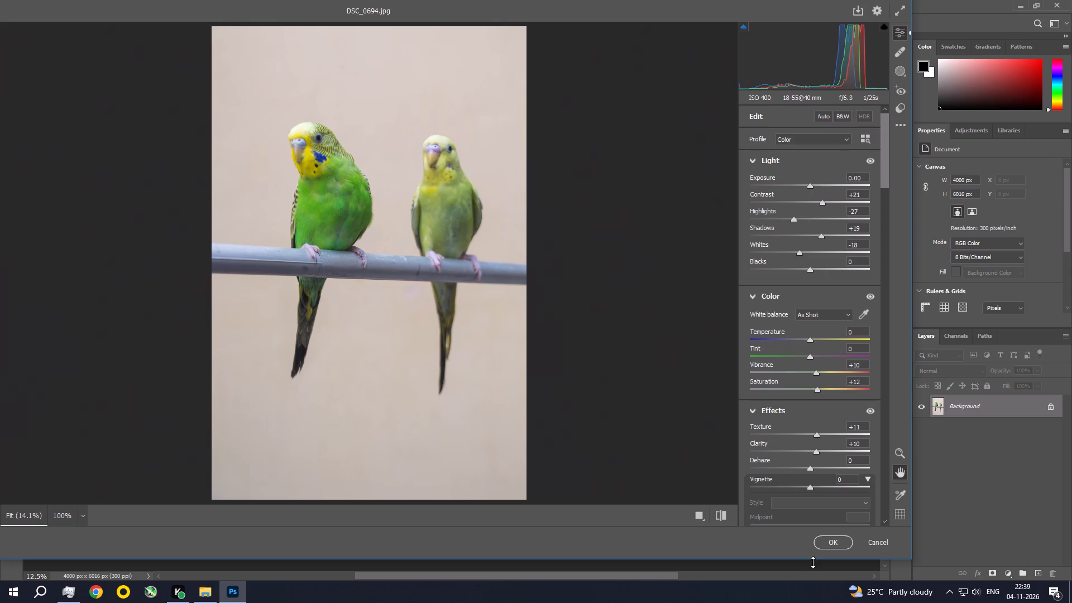
left_click(829, 540)
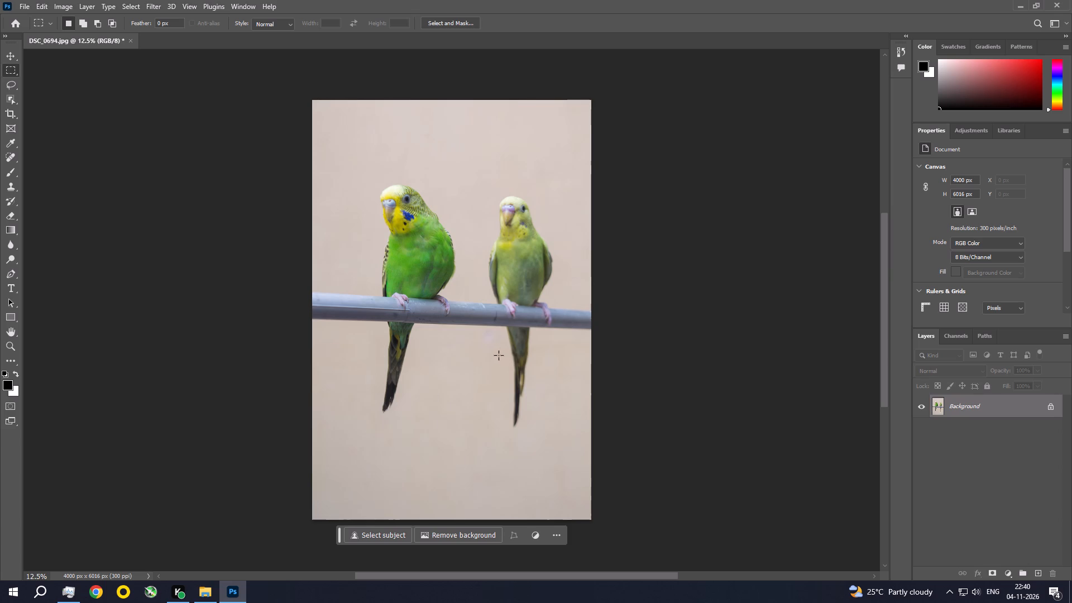
Marquee the small dark mark on the perch just beside the pale bird's feet, remove it with Fill, and deselect.
key("ctrl+space")
key("ctrl+space")
key("ctrl+space")
key("ctrl+space")
key("ctrl+space")
key("ctrl+space")
key("ctrl+space")
key("ctrl+space")
key("ctrl+space")
key("ctrl+space")
key("ctrl+space")
key("ctrl+space")
key("ctrl+space")
key("ctrl+space")
key("ctrl+space")
key("ctrl+space")
key("ctrl+space")
key("ctrl+space")
key("ctrl+space")
key("ctrl+space")
triple_click(496, 307, "ctrl")
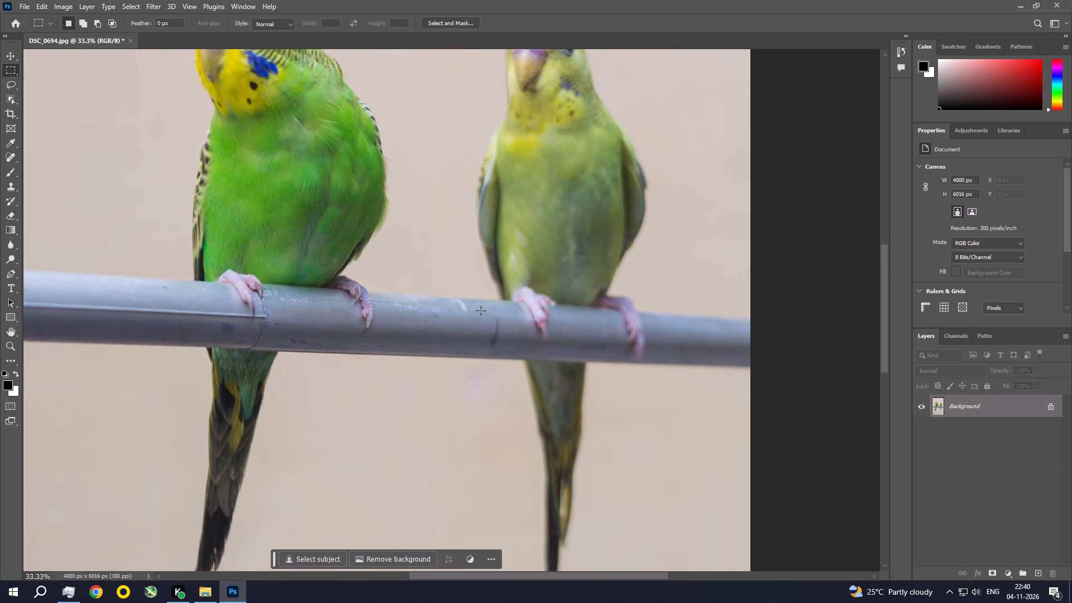
left_click_drag(481, 310, 505, 356)
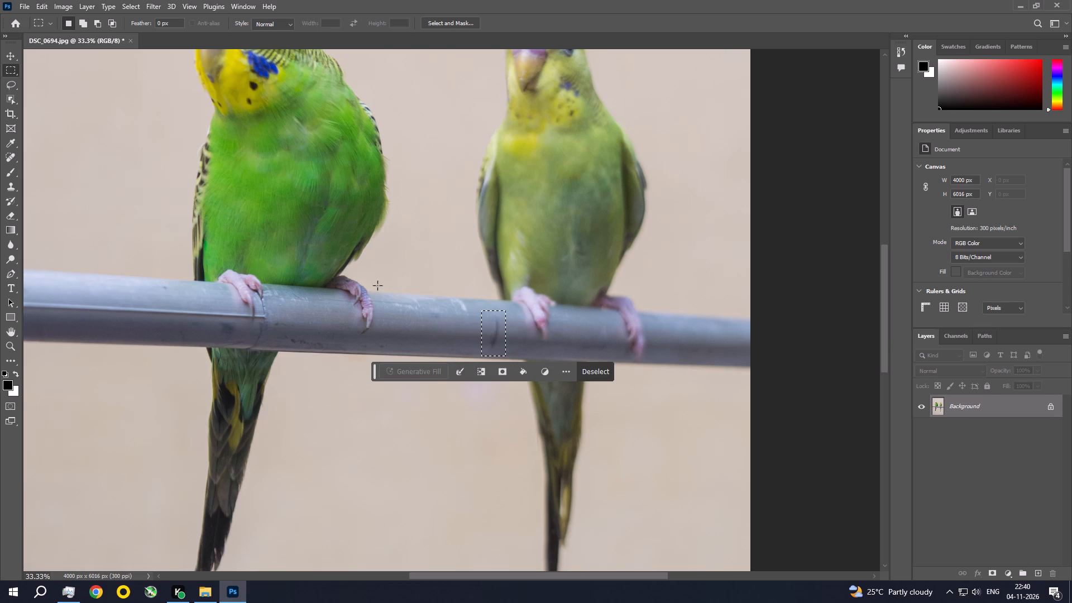
left_click(40, 3)
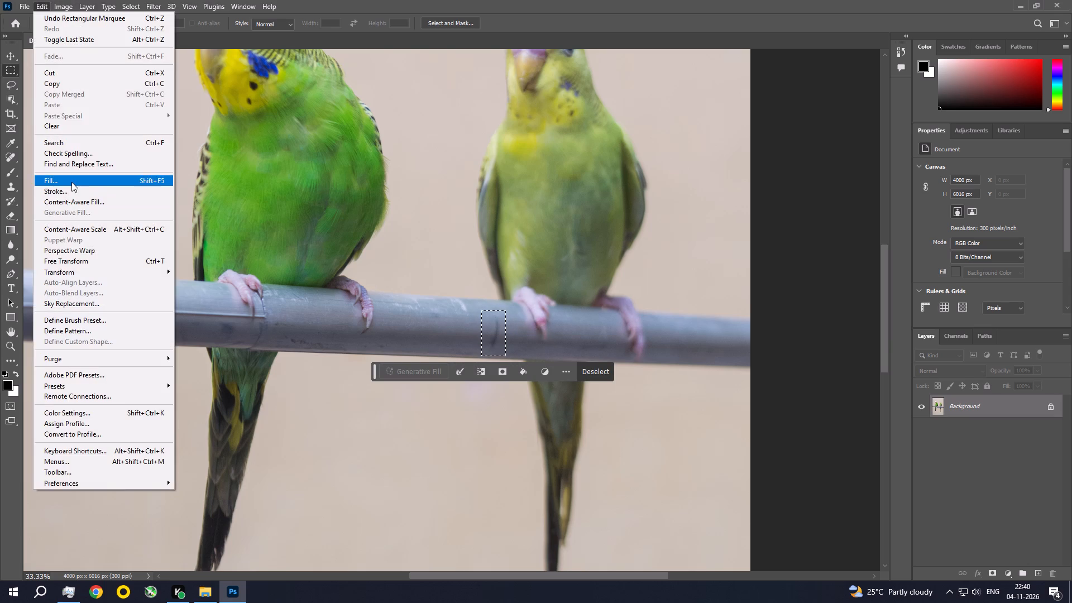
left_click(71, 182)
left_click(596, 147)
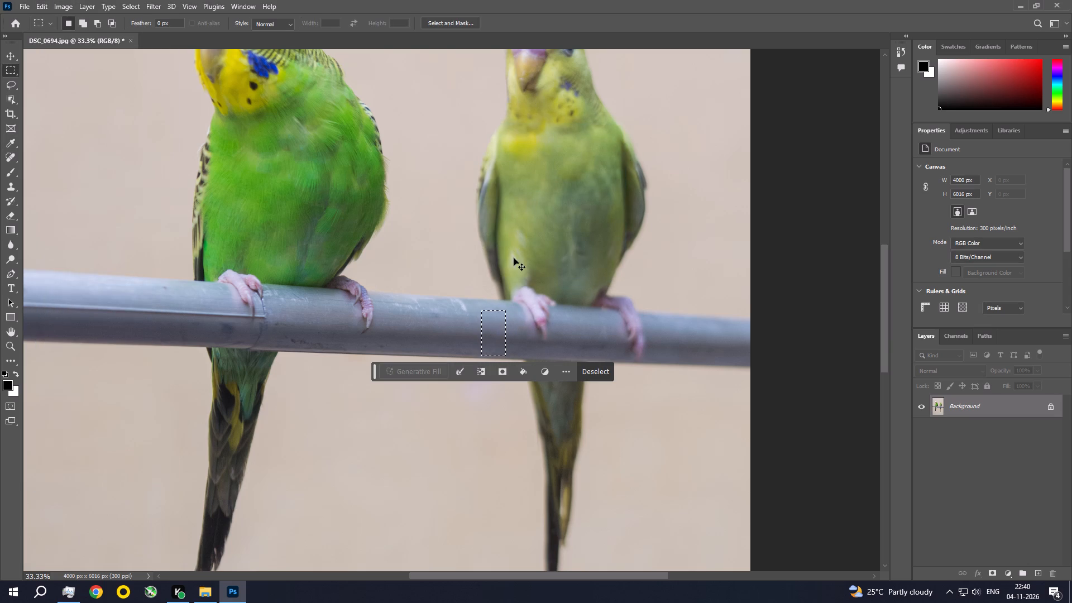
key("ctrl+d")
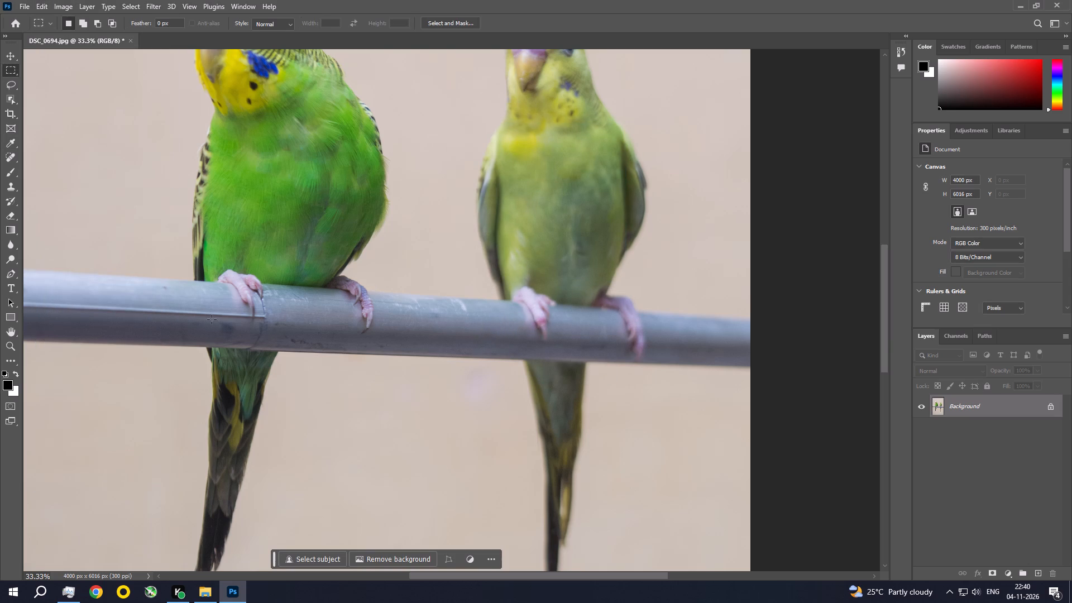
Marquee the dark spot on the perch's lower half just below the green bird's outer foot, remove it with Content-Aware Fill, and deselect.
left_click_drag(211, 319, 238, 342)
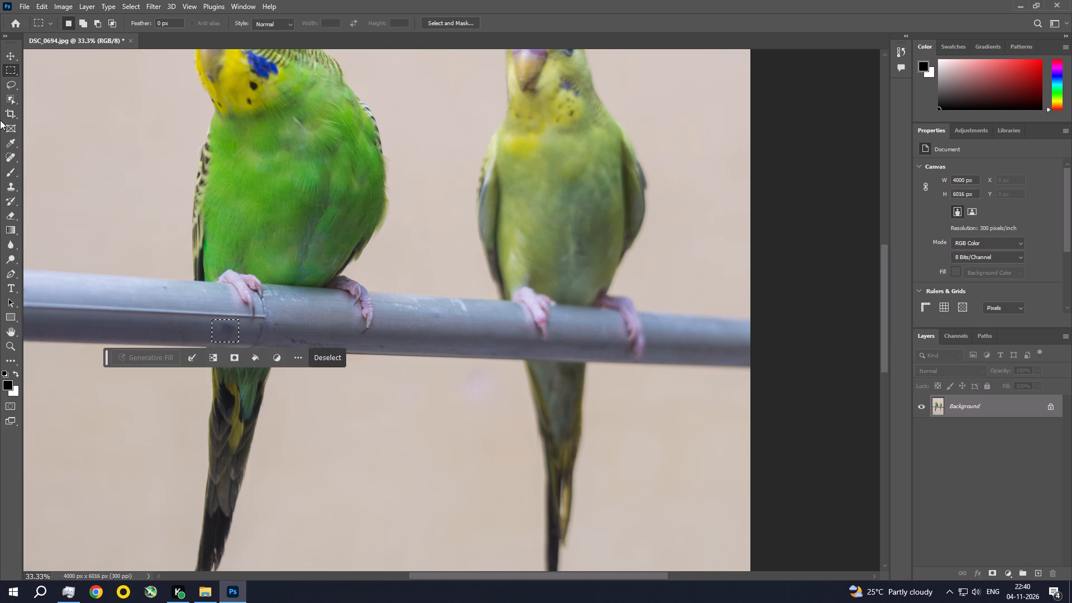
left_click(41, 3)
left_click(74, 180)
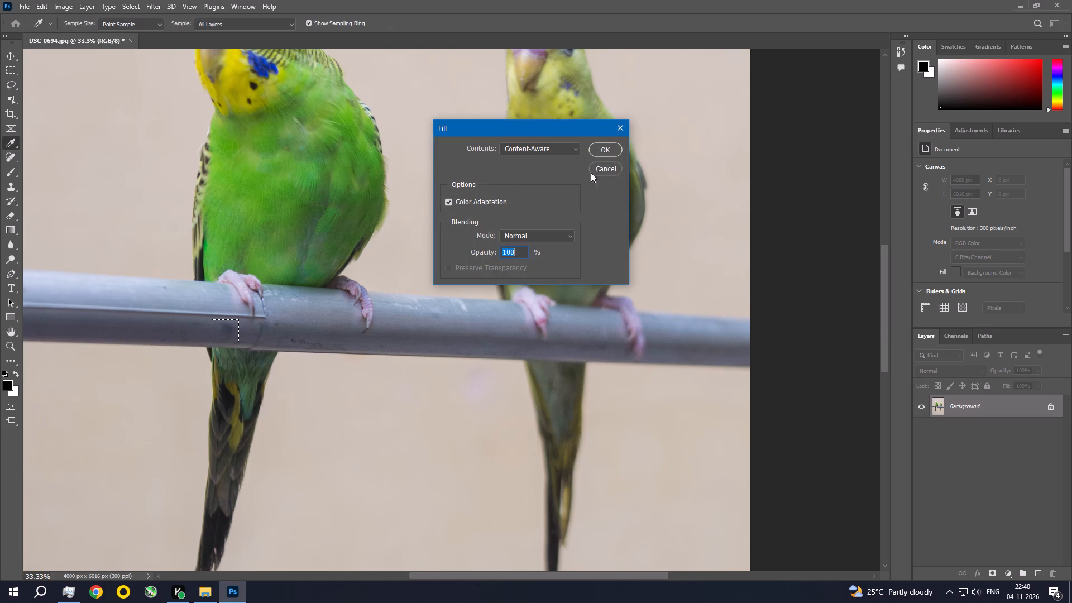
left_click(618, 151)
key("ctrl+d")
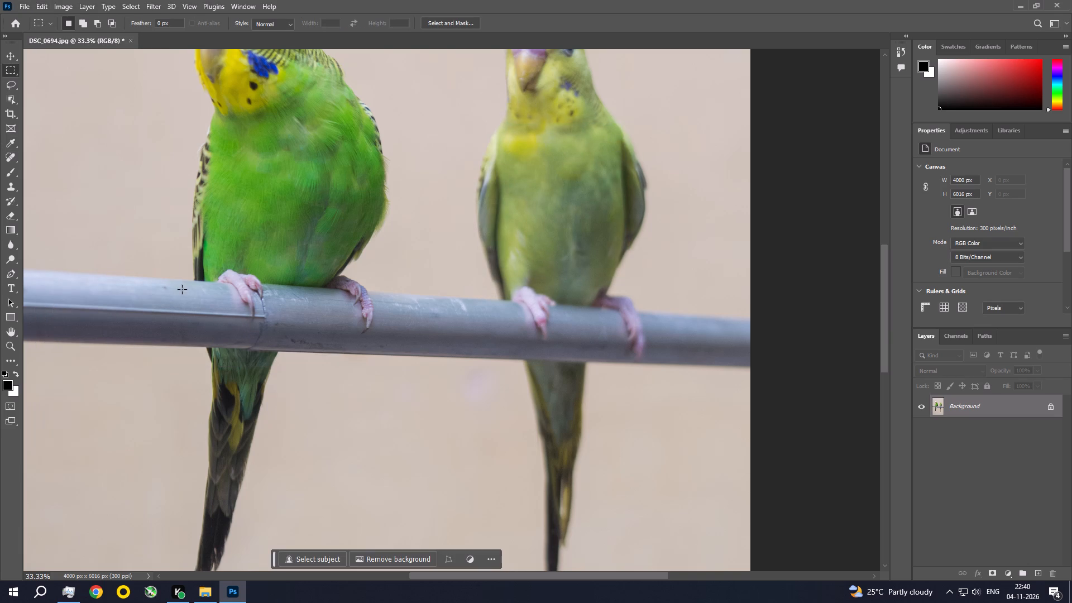
Marquee the faint mark on the perch's top edge just outside the green bird's outer foot, apply Content-Aware Fill, and deselect.
left_click_drag(151, 282, 174, 295)
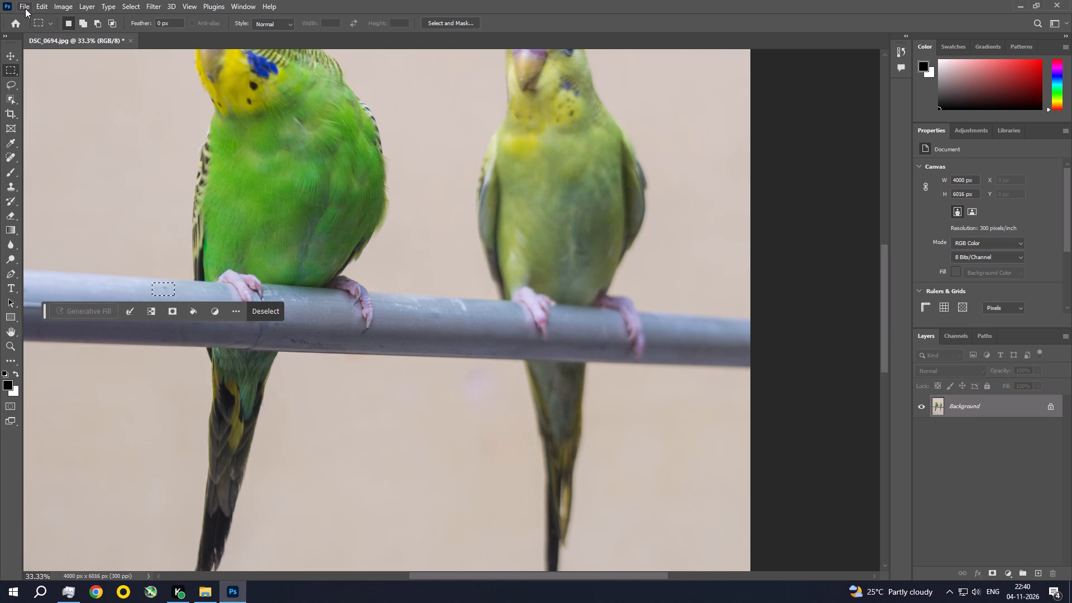
left_click(40, 7)
left_click(143, 180)
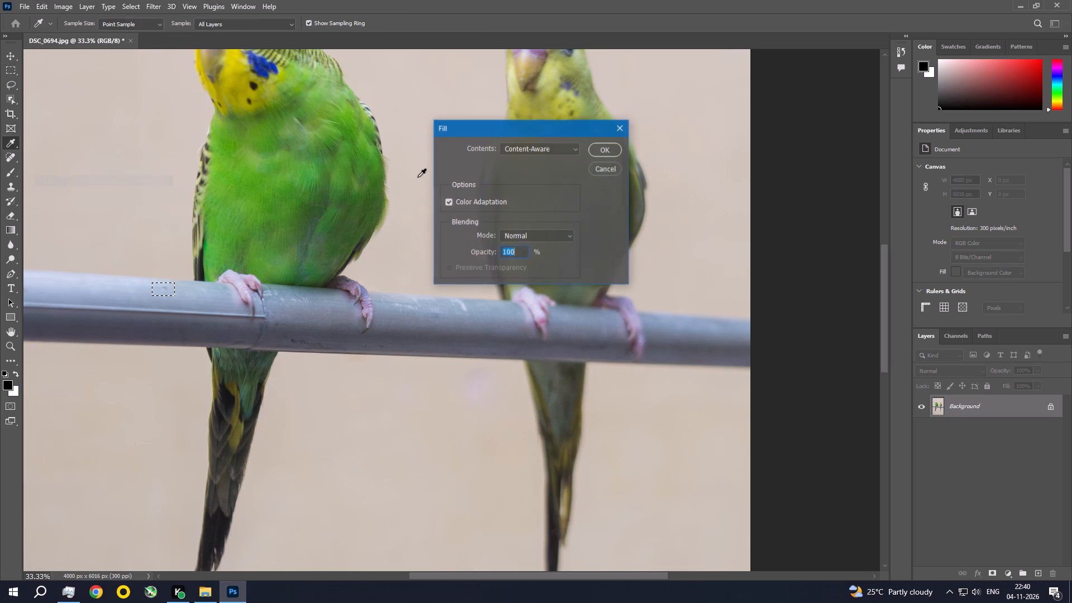
left_click(604, 148)
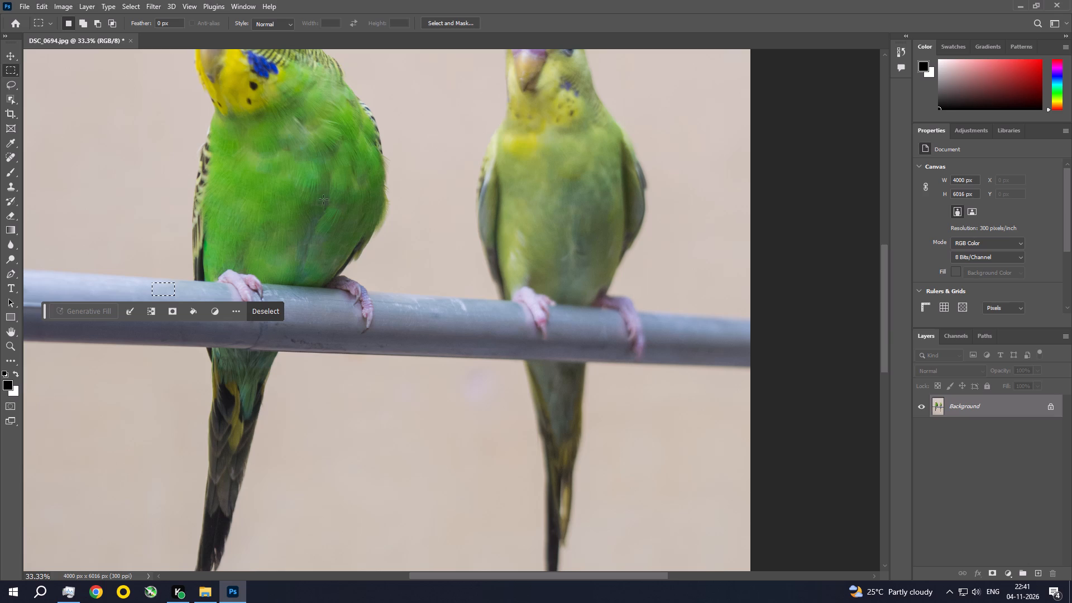
left_click_drag(44, 312, 540, 22)
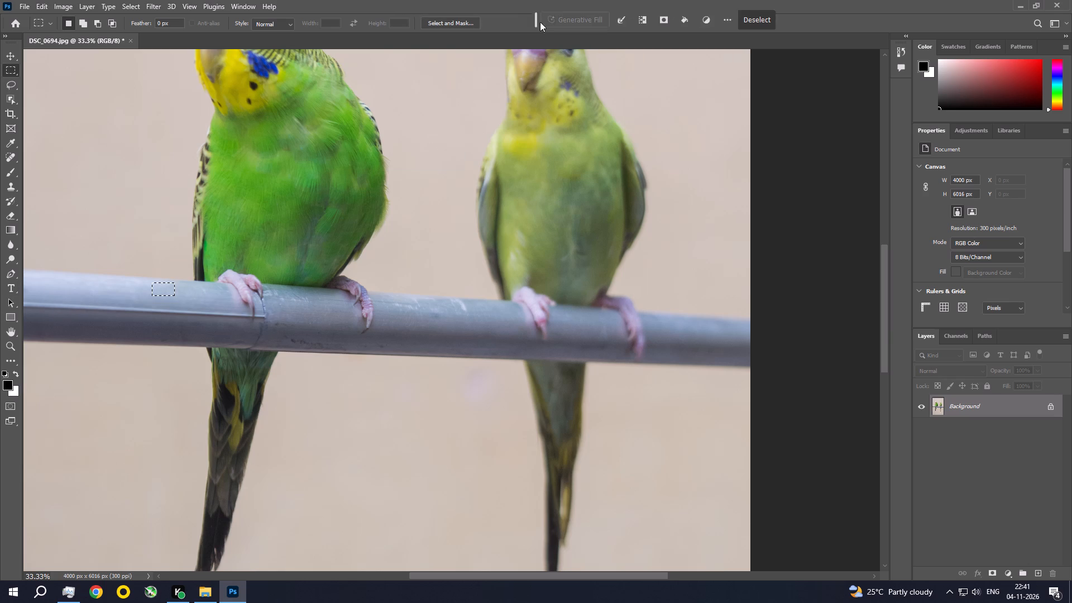
left_click_drag(540, 22, 544, 23)
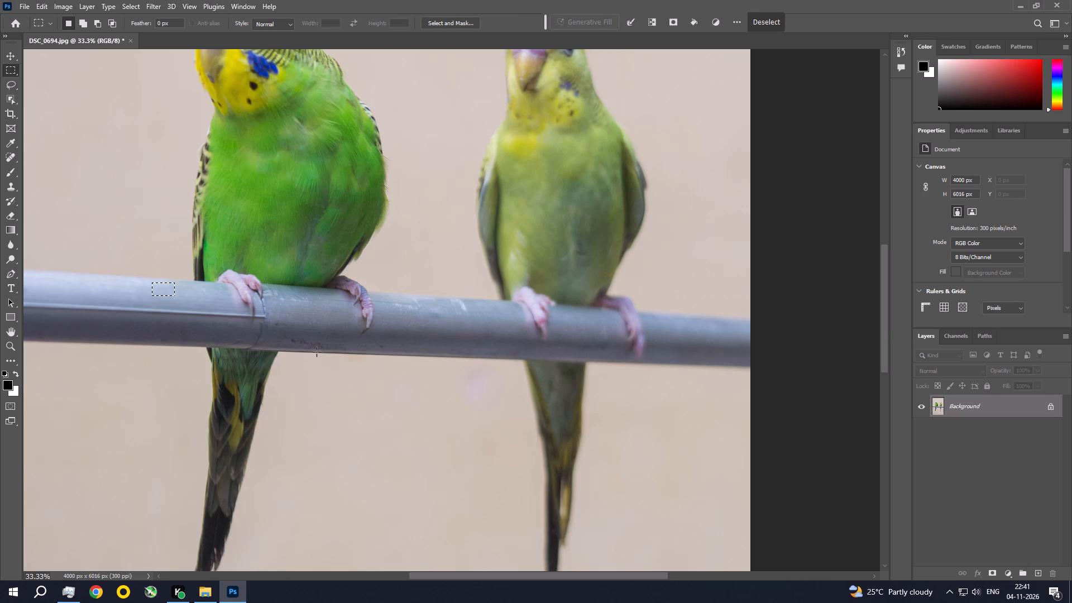
key("ctrl+d")
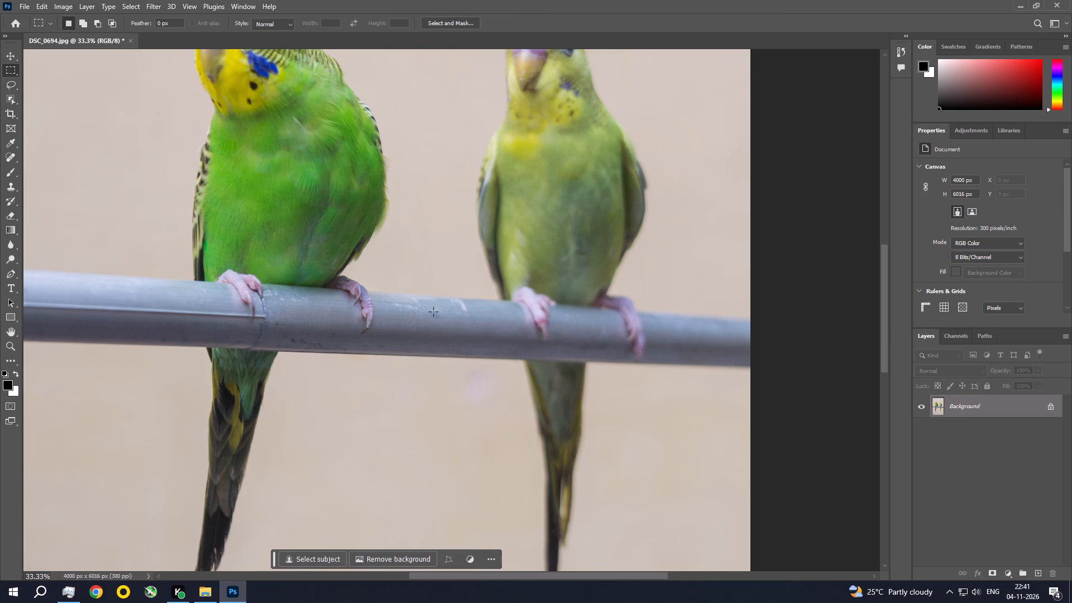
Marquee the small mark beneath the white scratches on the perch between the two birds, remove it with Content-Aware Fill, and deselect.
key("ctrl+space")
key("ctrl+space")
key("ctrl+space")
key("ctrl+space")
key("ctrl+space")
key("ctrl+space")
key("ctrl+space")
key("ctrl+space")
key("ctrl+space")
left_click(443, 313, "ctrl")
left_click_drag(417, 304, 424, 312)
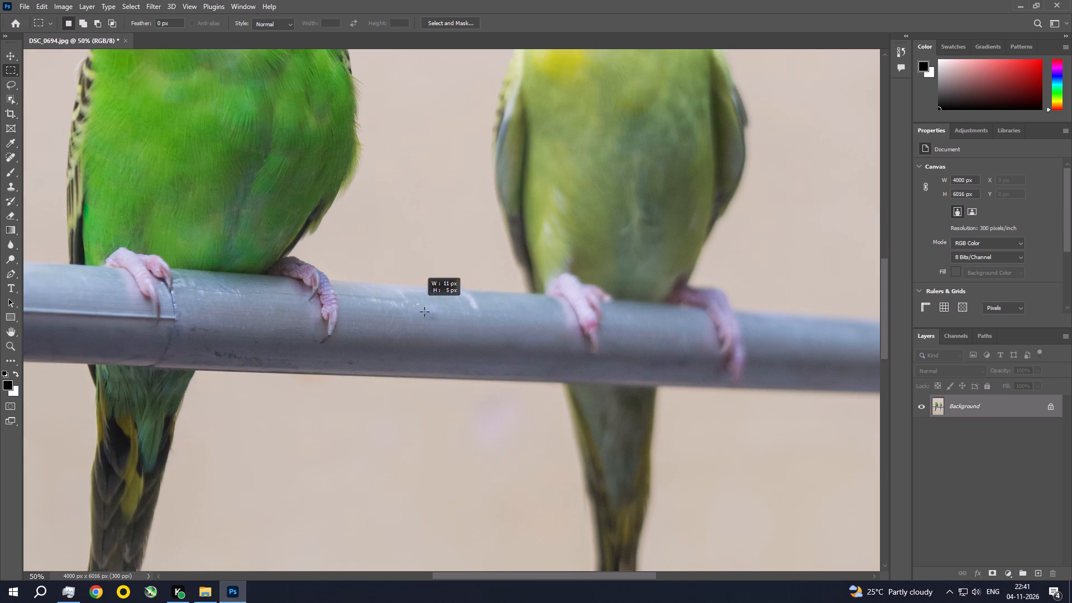
left_click_drag(424, 312, 445, 326)
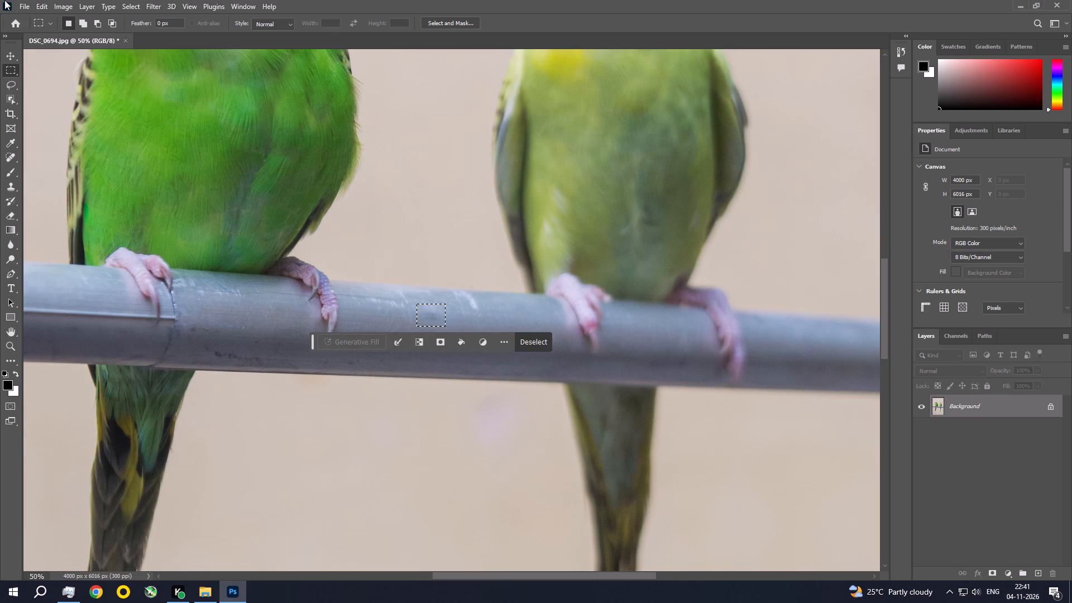
left_click(37, 3)
left_click(83, 180)
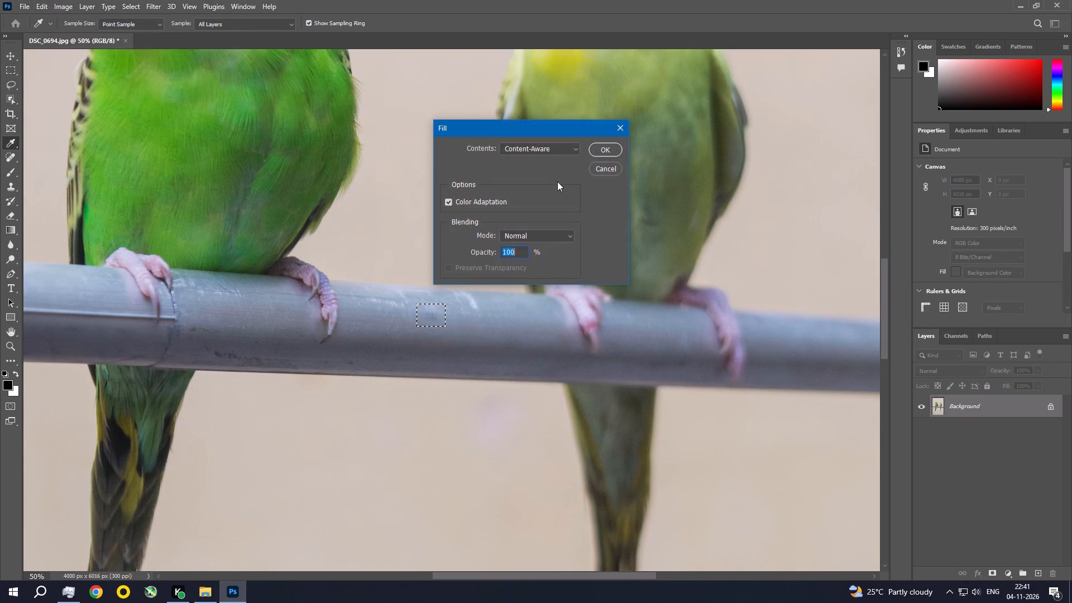
left_click(602, 150)
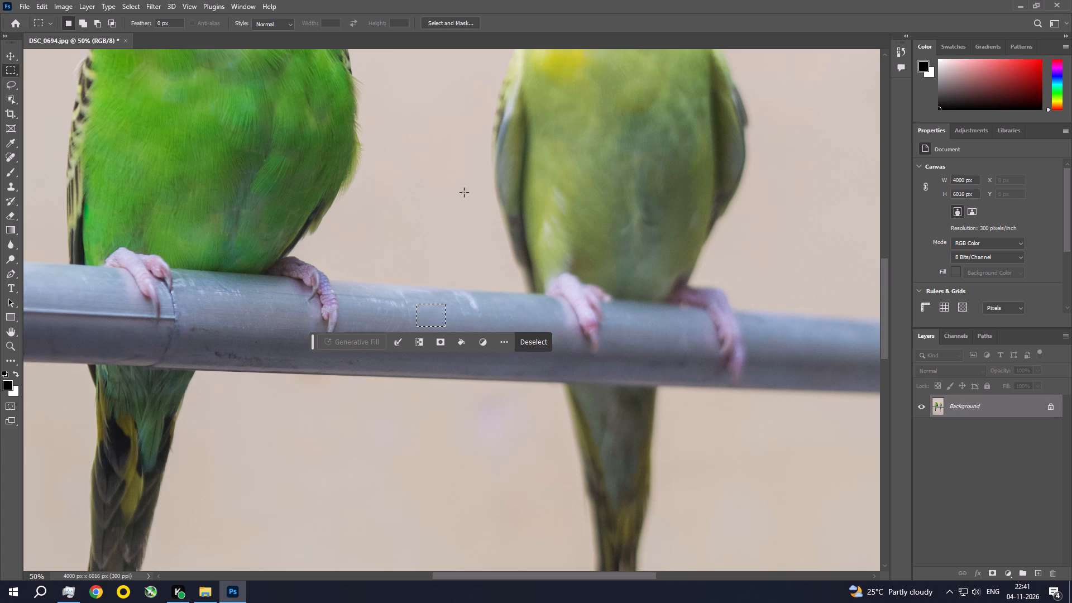
key("ctrl+d")
Marquee the dark marks on the perch's lower half between the pale bird's feet, remove them with Content-Aware Fill, and deselect.
key("space")
key("space")
key("space")
key("space")
key("space")
key("space")
key("space")
key("space")
key("space")
key("space")
key("space")
key("space")
key("space")
key("space")
key("space")
key("space")
key("space")
key("space")
key("space")
key("space")
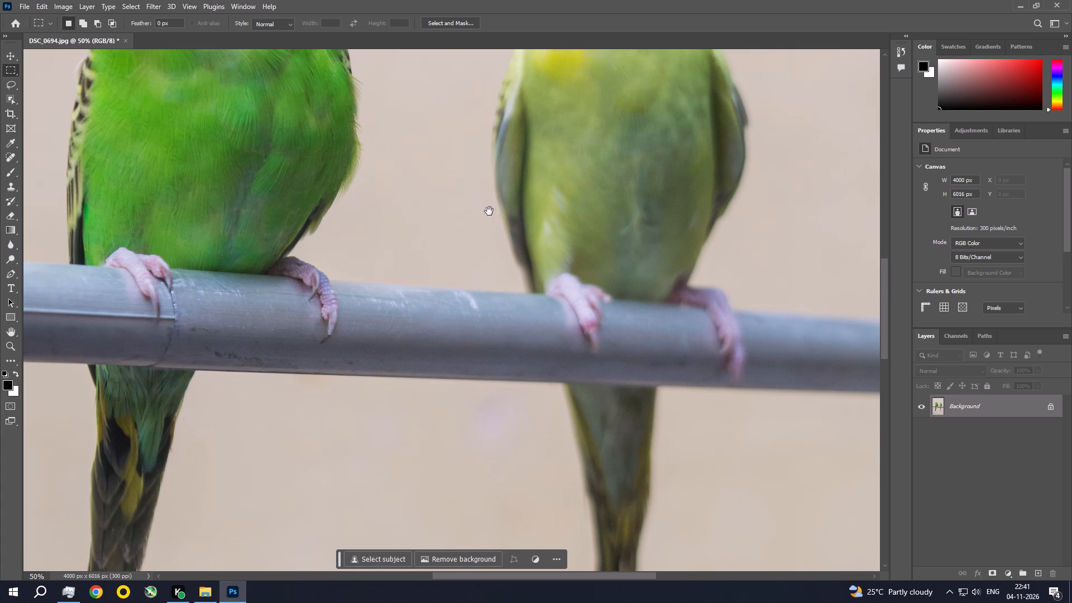
left_click_drag(478, 198, 499, 380)
left_click_drag(464, 222, 480, 358)
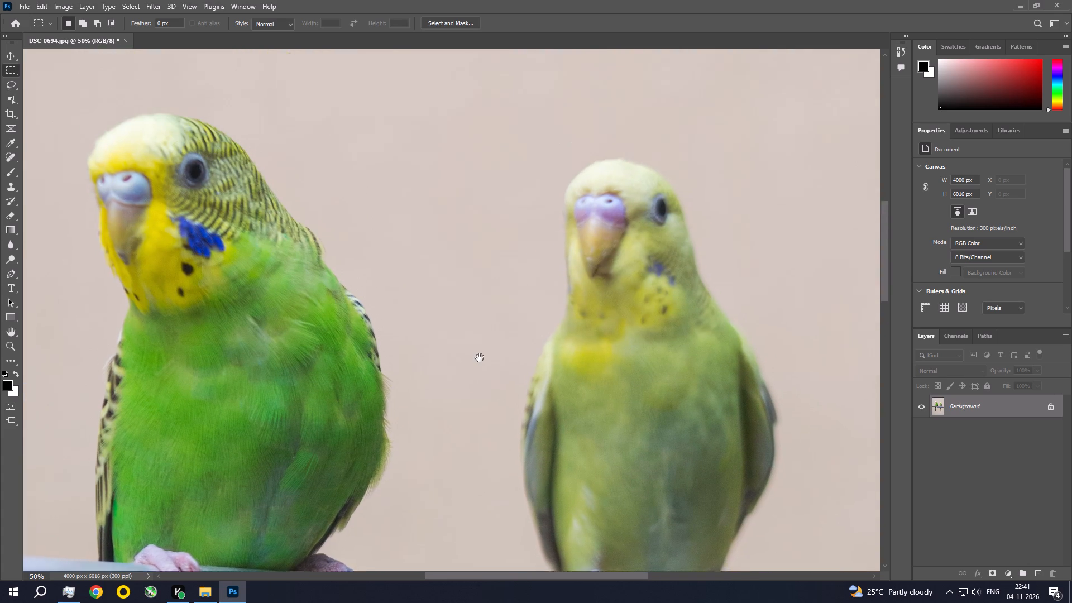
left_click_drag(480, 358, 448, 227)
left_click_drag(434, 322, 455, 292)
left_click_drag(455, 294, 377, 304)
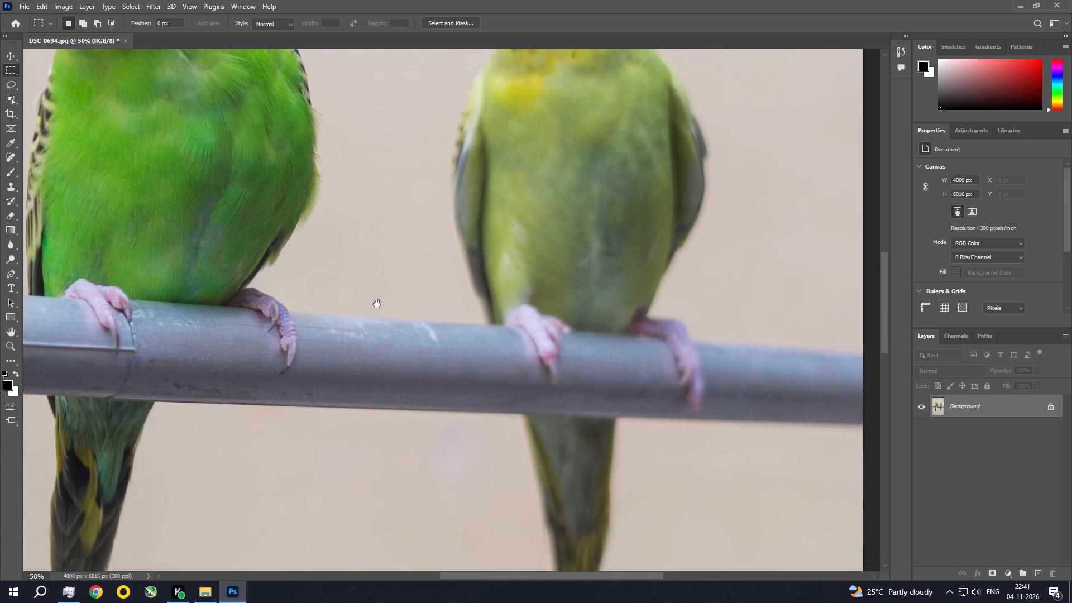
left_click_drag(377, 304, 290, 266)
left_click(500, 357, "ctrl")
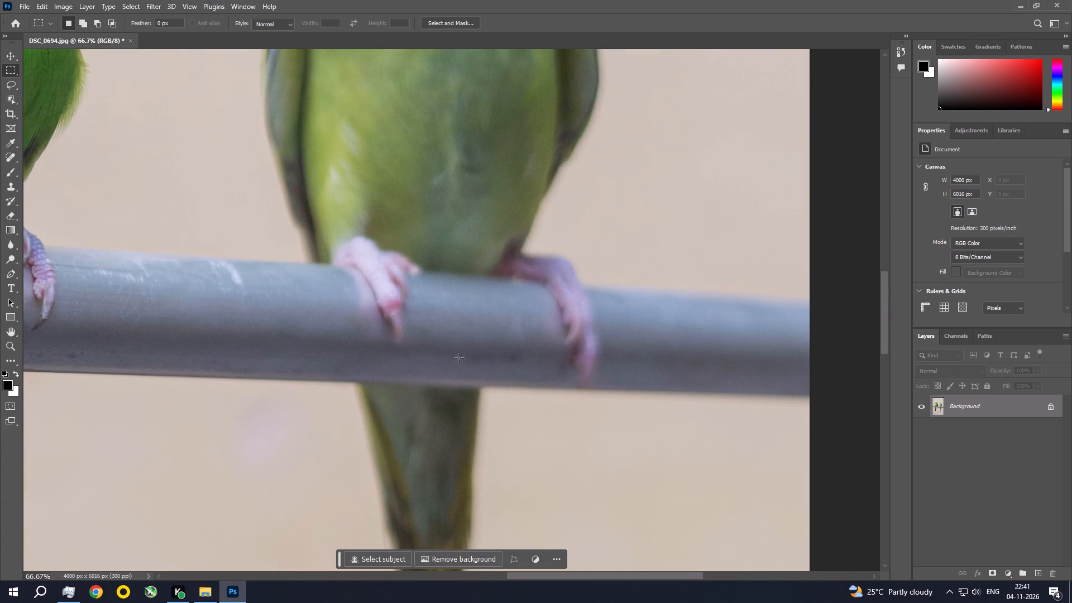
left_click_drag(456, 343, 527, 368)
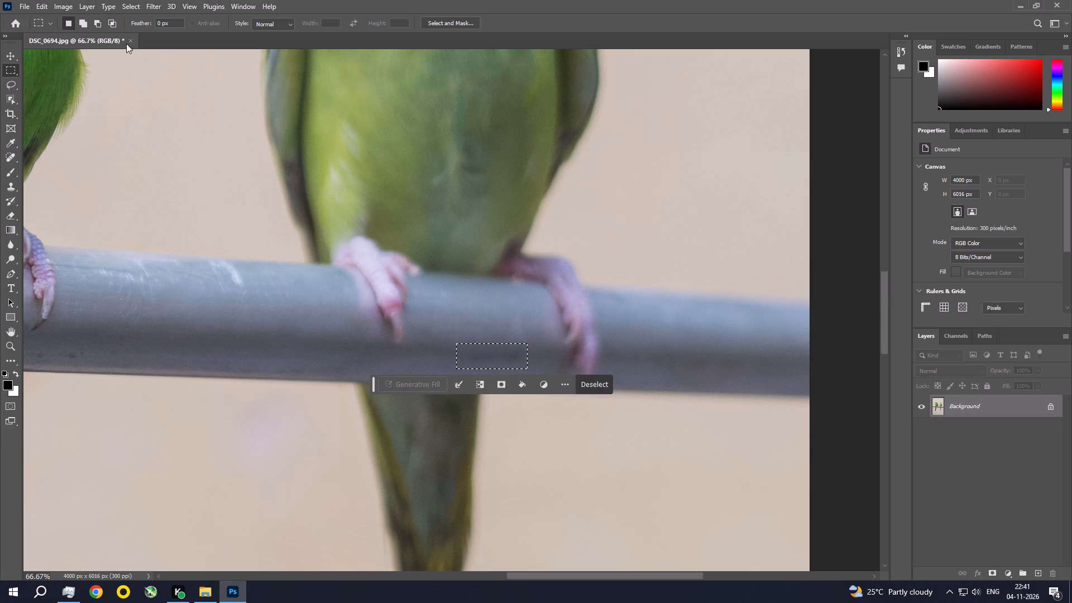
left_click(36, 0)
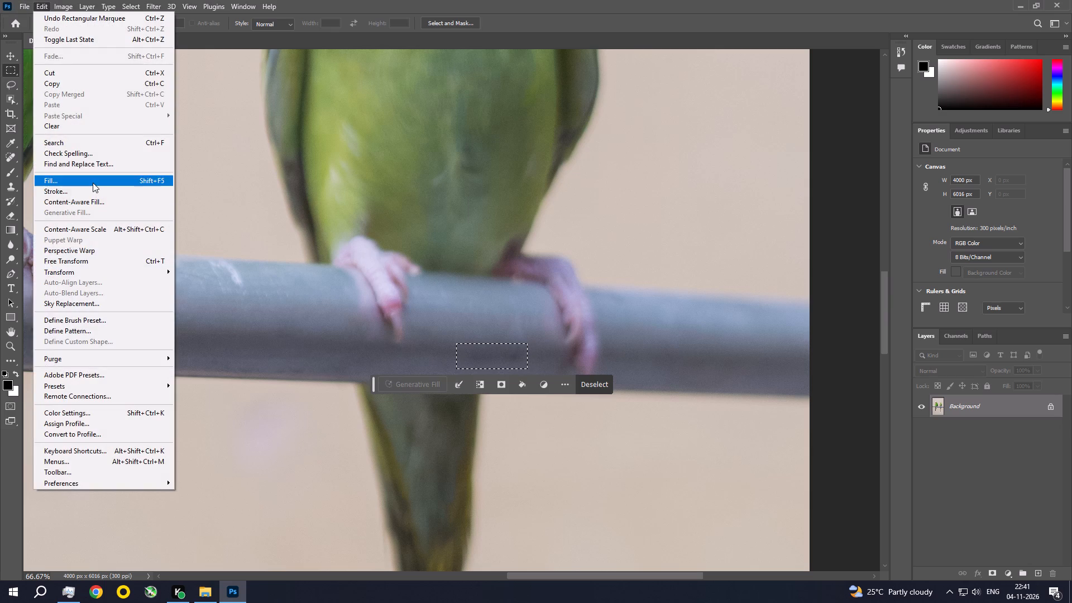
left_click(93, 183)
left_click(605, 147)
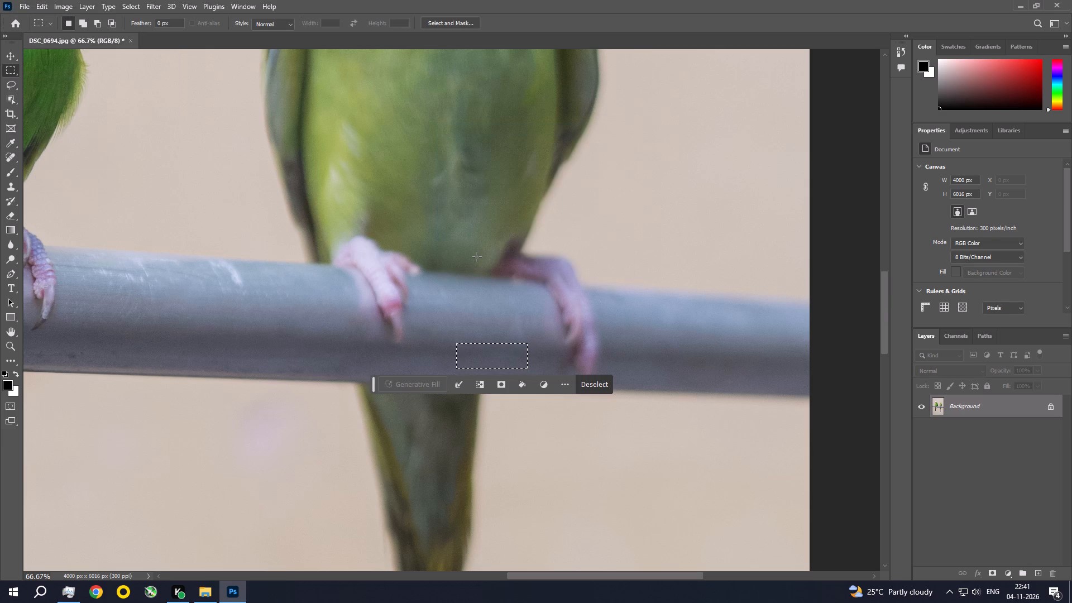
key("ctrl+d")
Marquee the small dark marks beside the perch joint between the green bird's feet, remove them with Content-Aware Fill, and deselect.
key("space")
key("space")
key("space")
key("space")
key("space")
key("space")
key("space")
key("space")
key("space")
key("space")
key("space")
key("space")
key("space")
key("space")
key("space")
key("space")
key("space")
key("space")
key("space")
key("space")
left_click_drag(200, 317, 580, 355)
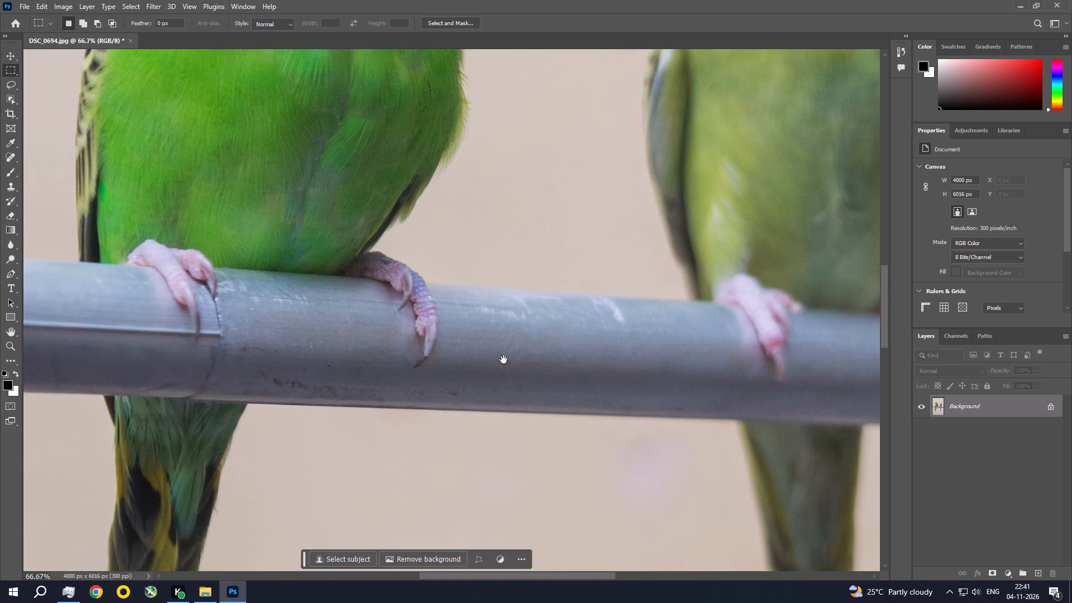
left_click_drag(320, 347, 409, 347)
left_click_drag(323, 335, 356, 361)
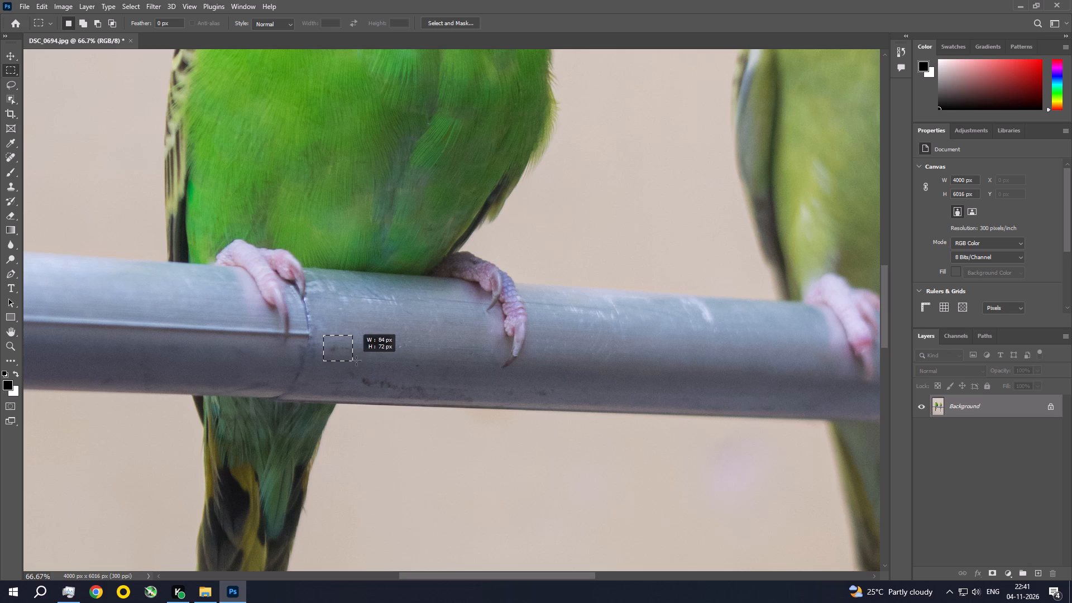
left_click_drag(356, 361, 380, 363)
left_click(44, 5)
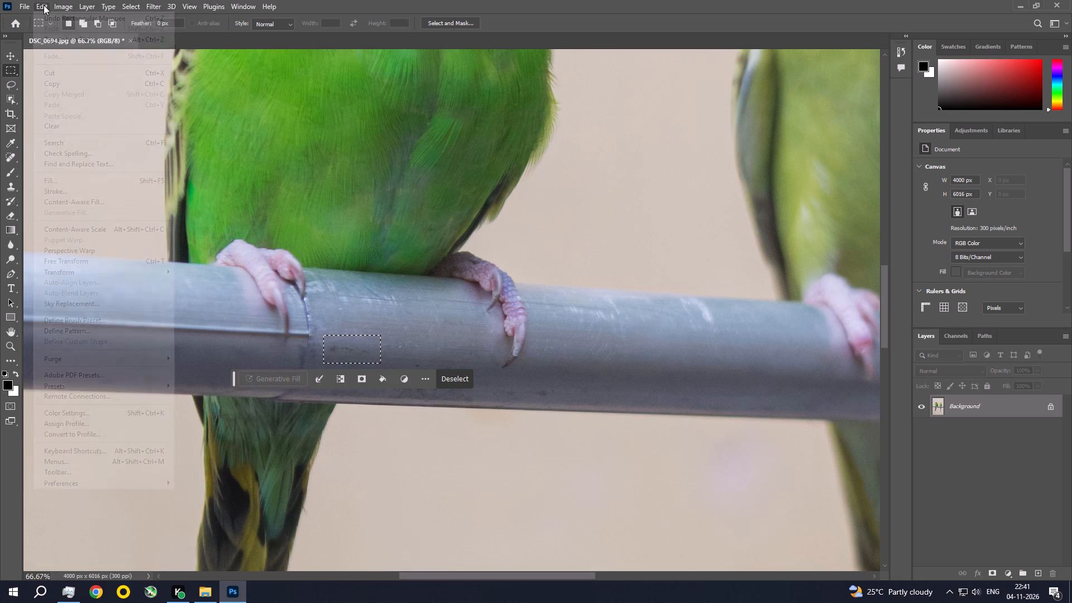
left_click(60, 185)
left_click(615, 147)
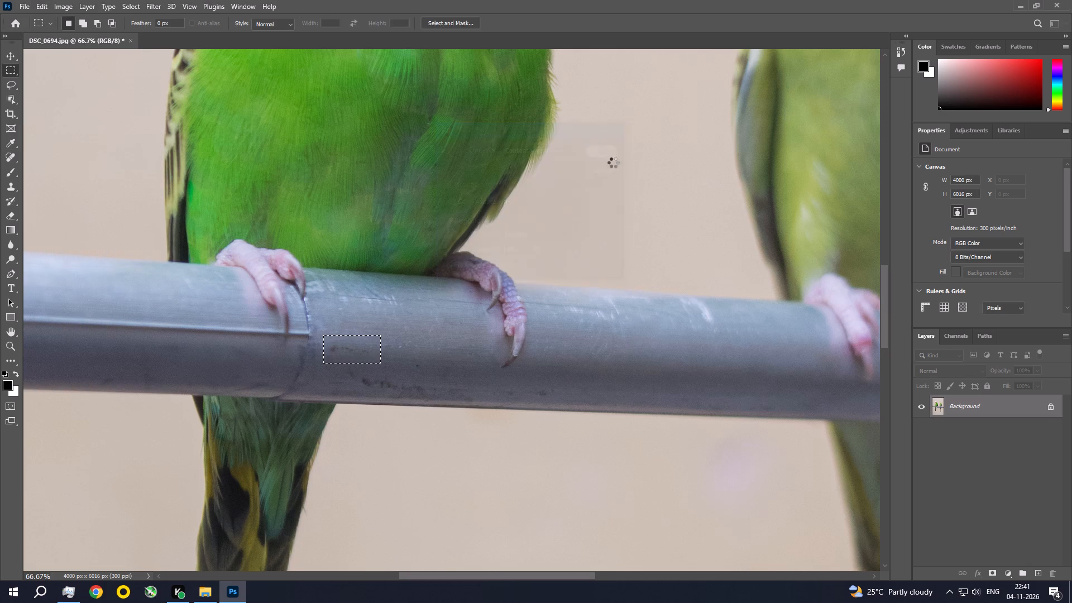
key("ctrl+d")
Marquee the dark specks on the perch just below the claw of the green bird's inner foot, apply Content-Aware Fill, and deselect.
key("space")
key("space")
key("space")
key("space")
key("space")
key("space")
key("space")
key("space")
key("space")
key("space")
left_click_drag(499, 374, 419, 333)
left_click(448, 342, "ctrl")
left_click_drag(455, 342, 491, 367)
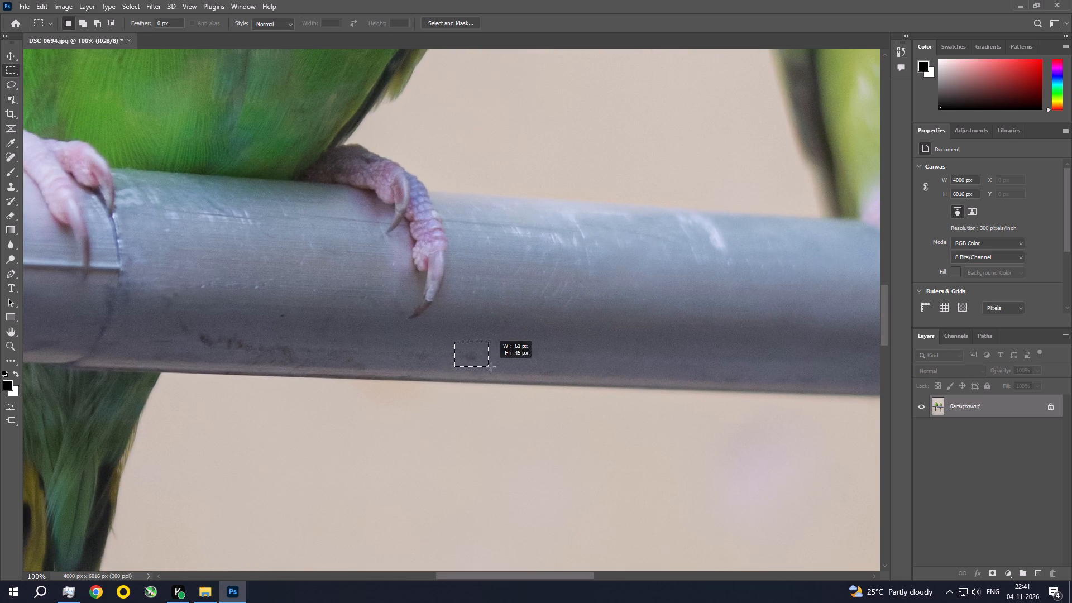
left_click_drag(491, 367, 501, 365)
left_click(37, 2)
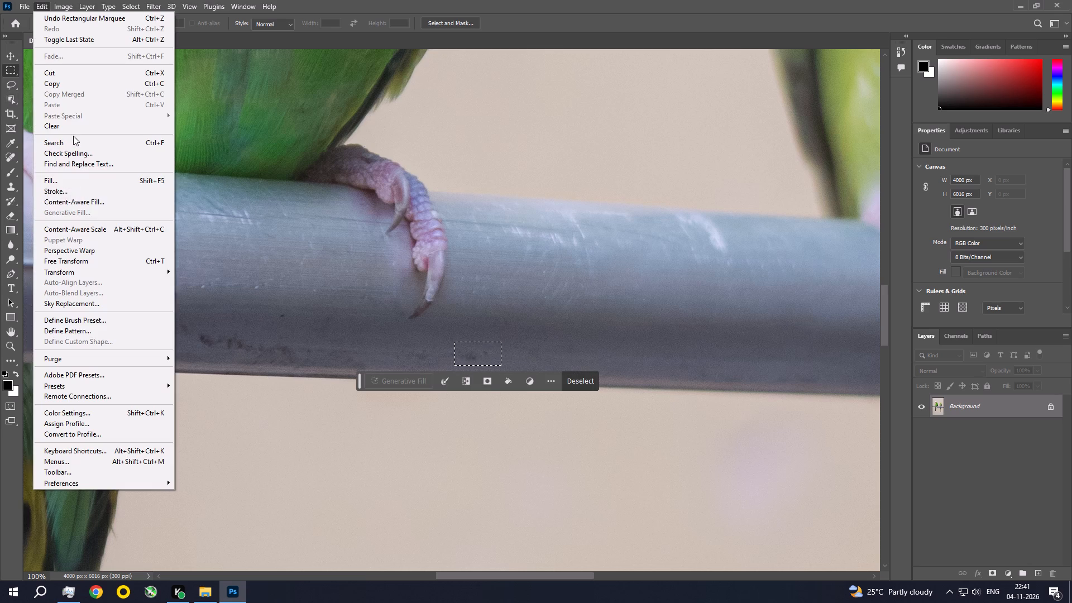
left_click(77, 179)
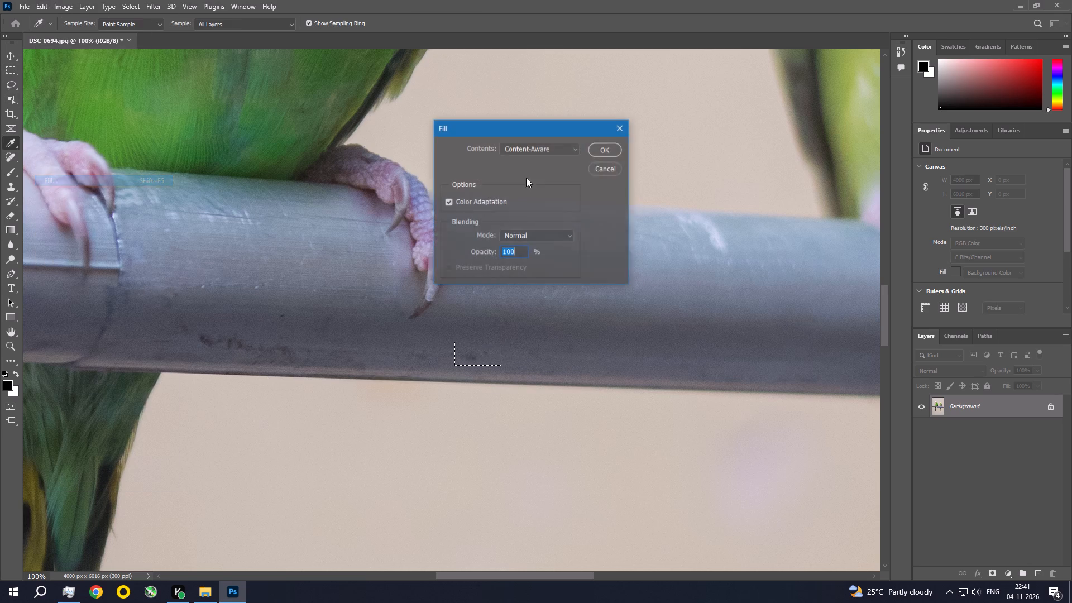
left_click(612, 146)
key("ctrl+d")
Marquee the dark spot near the perch's lower edge, on the seamed section outside the green bird, apply Content-Aware Fill, and deselect.
key("space")
key("space")
key("space")
key("space")
key("space")
key("space")
key("space")
key("space")
key("space")
key("space")
key("space")
key("space")
key("space")
key("space")
key("space")
key("space")
key("space")
key("space")
key("space")
key("space")
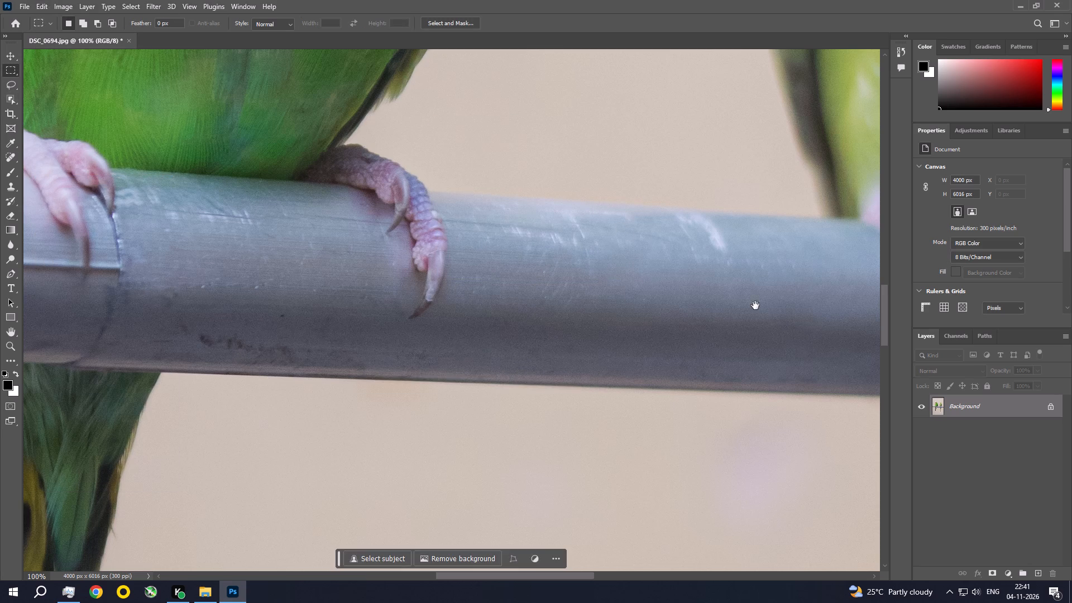
left_click_drag(755, 305, 312, 310)
left_click_drag(426, 307, 623, 267)
left_click_drag(310, 286, 586, 312)
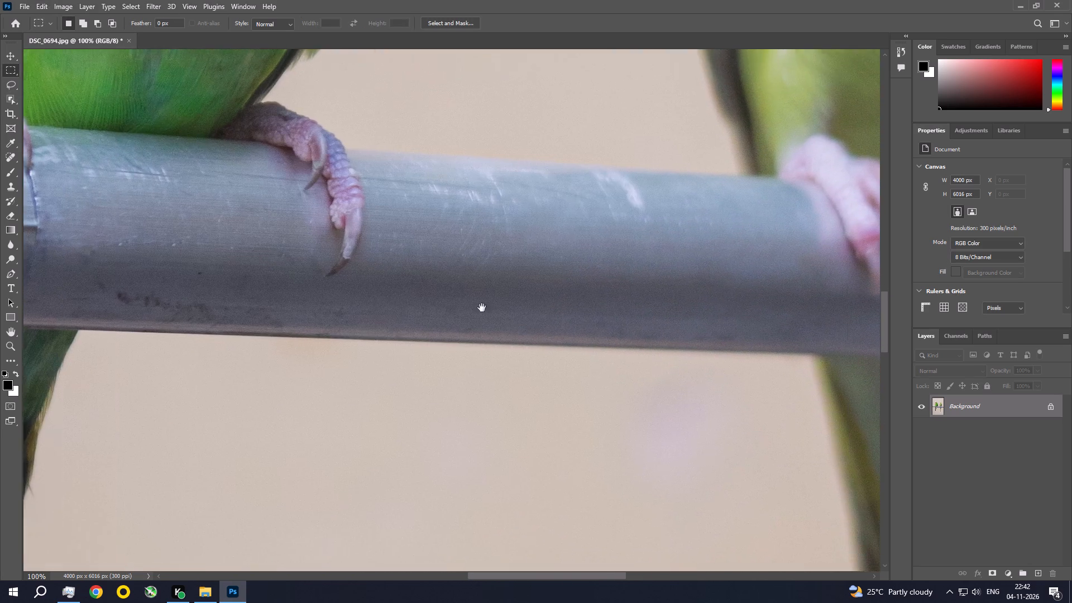
left_click_drag(344, 283, 594, 307)
left_click_drag(210, 288, 436, 328)
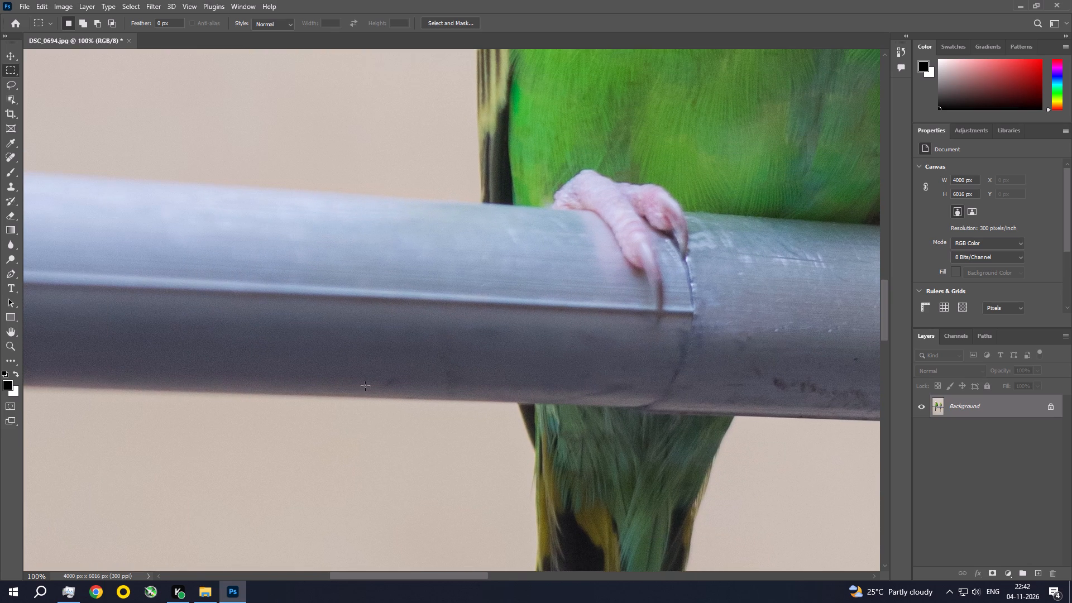
left_click_drag(372, 370, 410, 390)
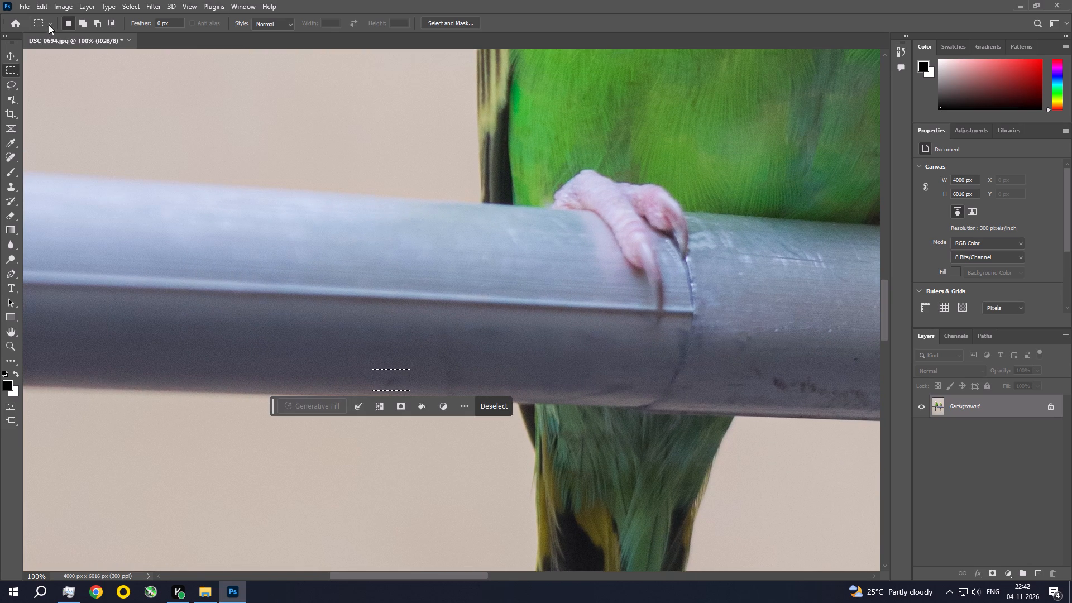
left_click(40, 2)
left_click(55, 176)
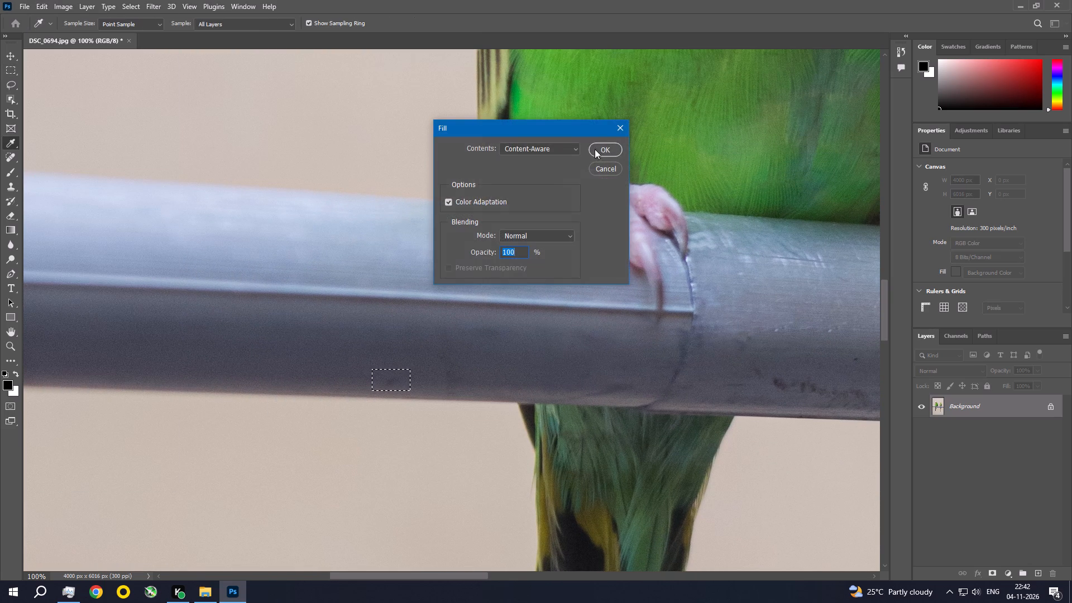
left_click(597, 152)
key("ctrl+d")
Marquee the dark smudges low on the perch between the green bird's feet, apply Content-Aware Fill, and deselect.
key("space")
key("space")
key("space")
key("space")
key("space")
key("space")
key("space")
key("space")
key("space")
key("space")
key("space")
key("space")
key("space")
key("space")
key("space")
key("space")
key("space")
key("space")
key("space")
key("space")
left_click_drag(432, 378, 373, 352)
left_click_drag(734, 354, 427, 354)
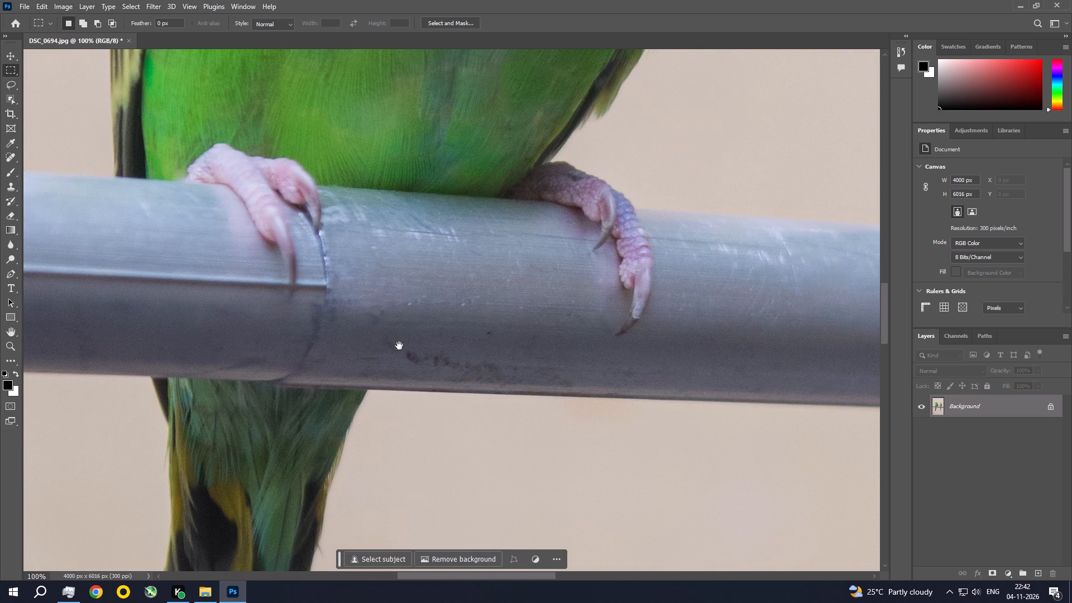
left_click_drag(399, 342, 383, 280)
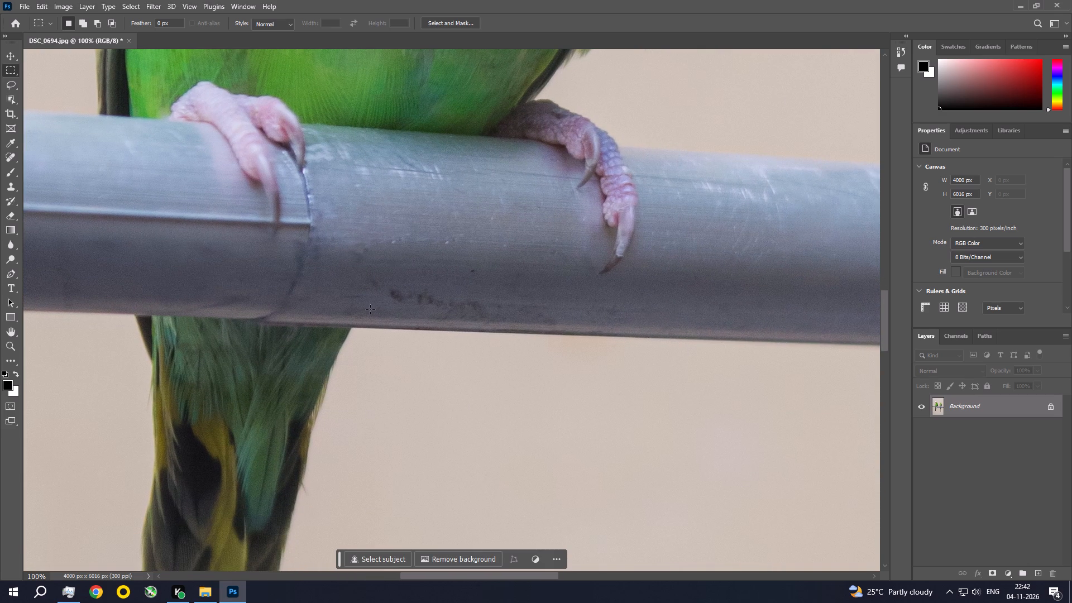
left_click_drag(356, 265, 446, 314)
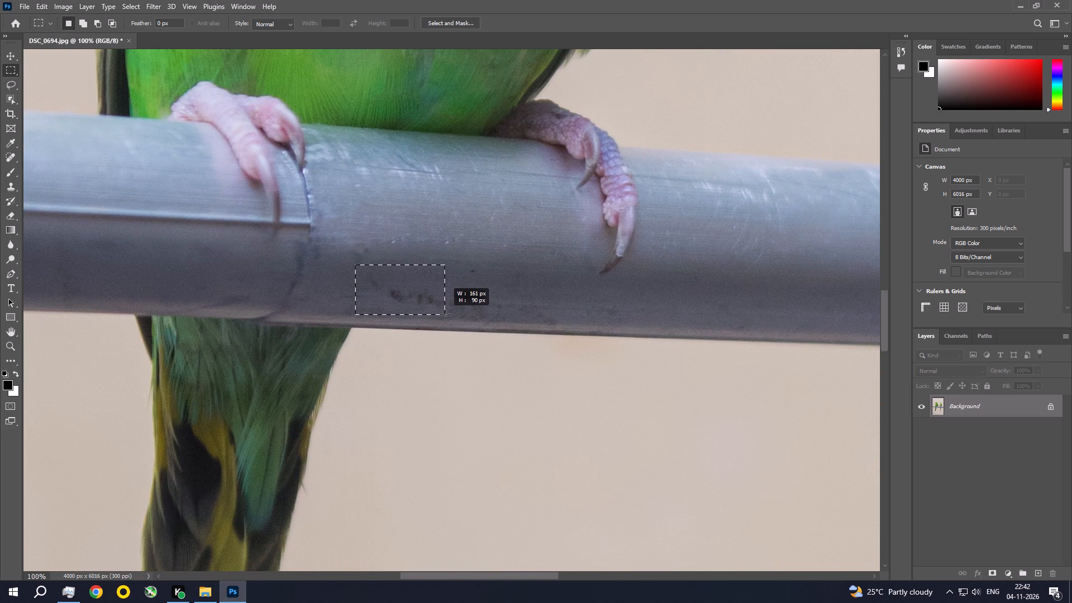
left_click_drag(446, 314, 450, 318)
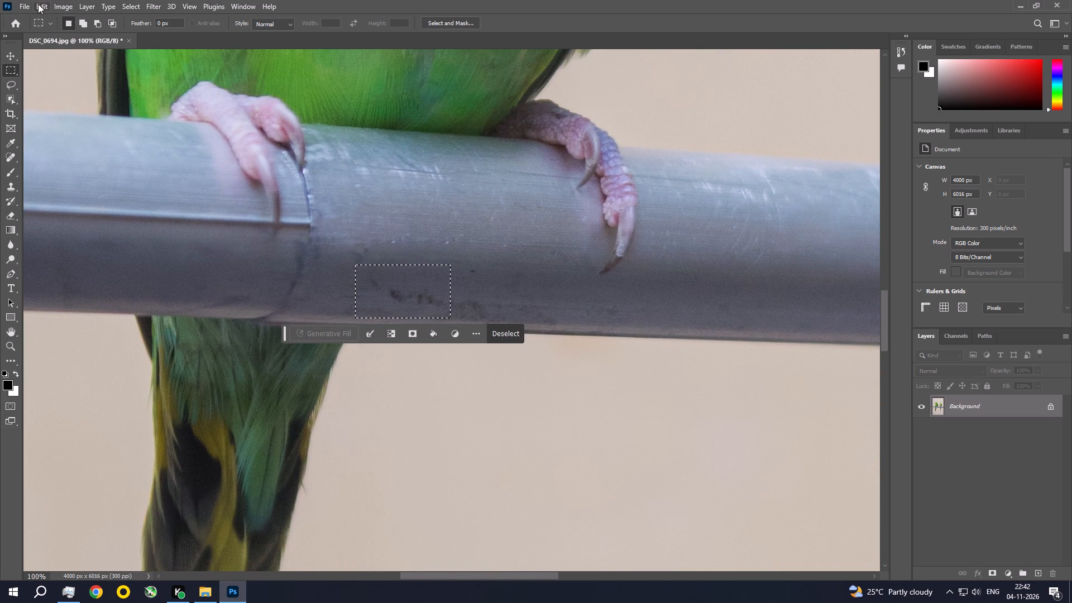
left_click(38, 4)
left_click(102, 184)
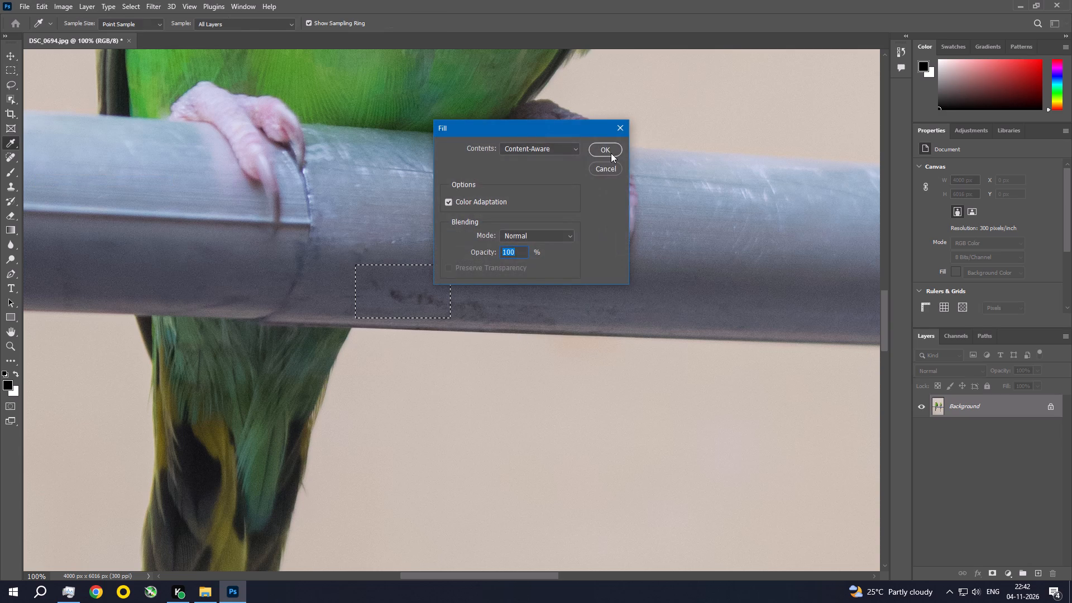
left_click(611, 147)
key("ctrl+d")
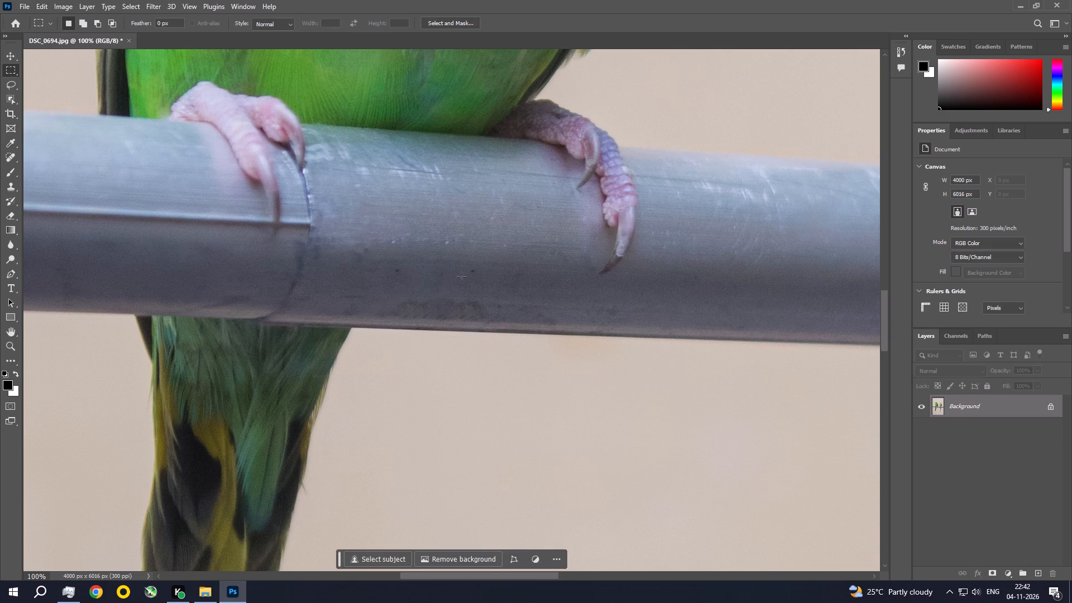
Marquee the small dark speck on the perch nearer the green bird's inner foot, remove it with Content-Aware Fill, and deselect.
left_click_drag(460, 261, 487, 281)
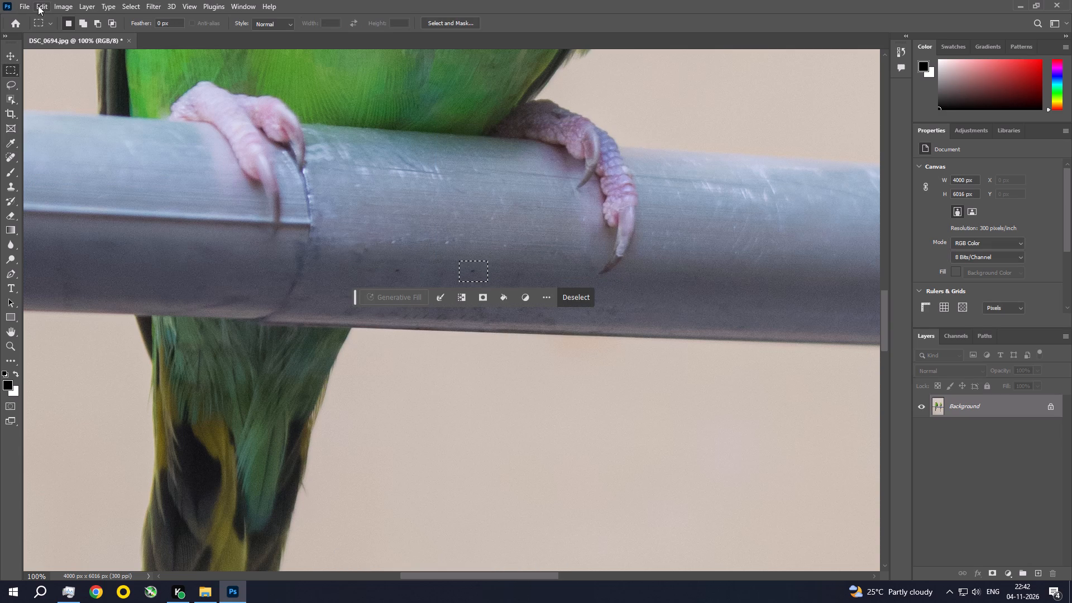
left_click(38, 6)
left_click(59, 184)
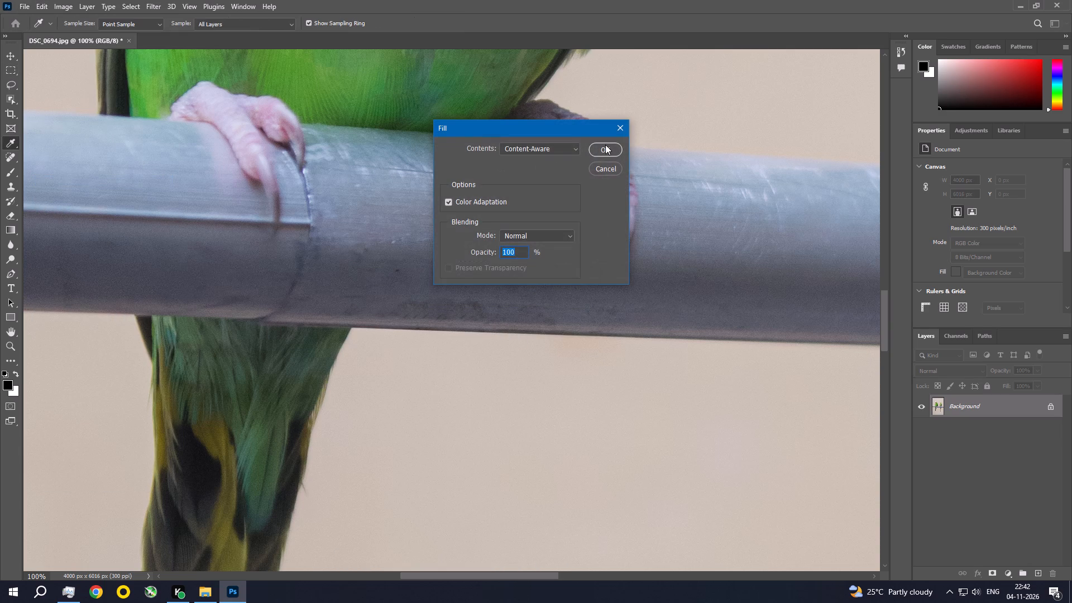
left_click(605, 145)
key("ctrl+d")
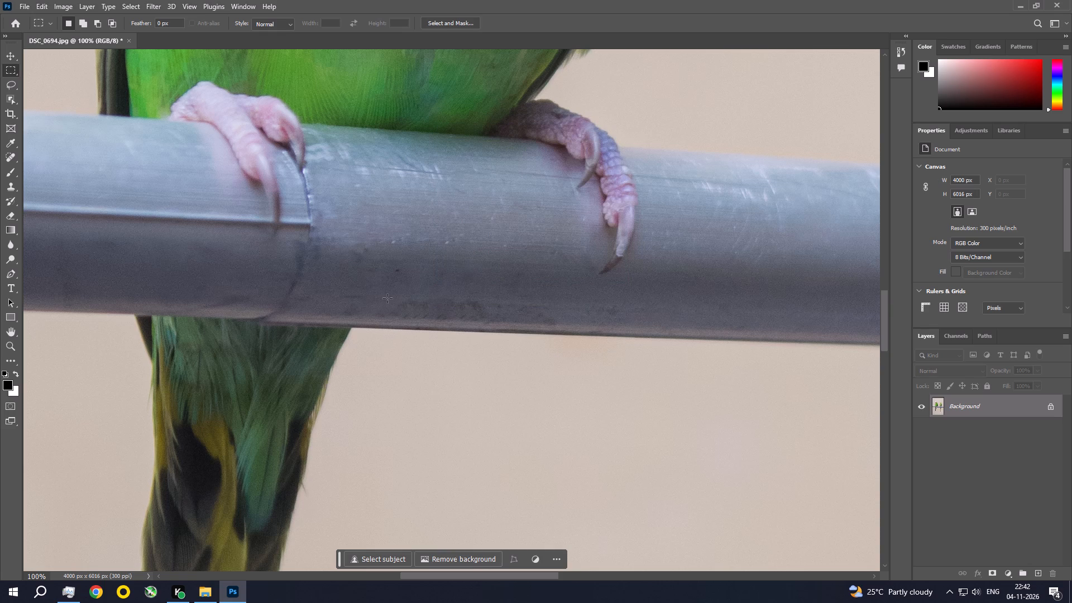
Marquee the dark speck midway between the green bird's feet on the perch's lower half, apply Content-Aware Fill, and deselect.
left_click_drag(385, 260, 405, 285)
left_click(35, 3)
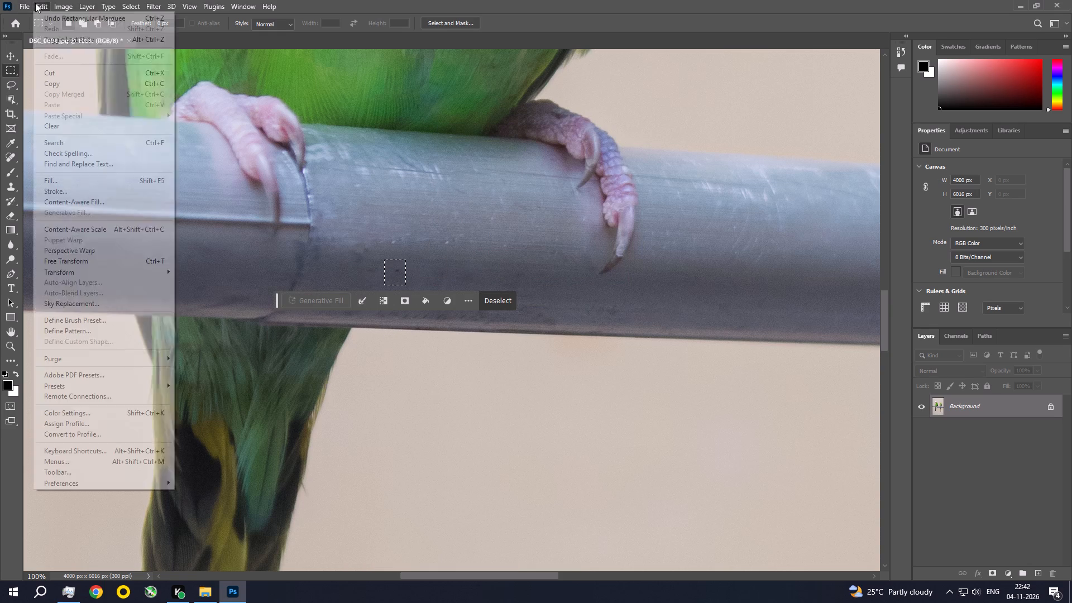
left_click(113, 180)
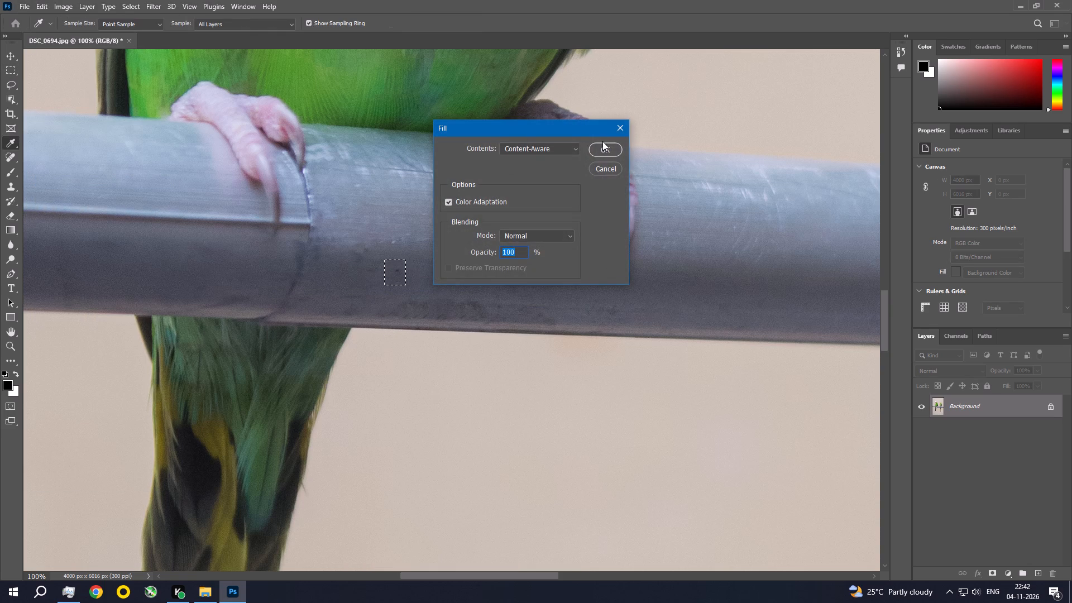
left_click(602, 141)
left_click(606, 150)
key("ctrl+d")
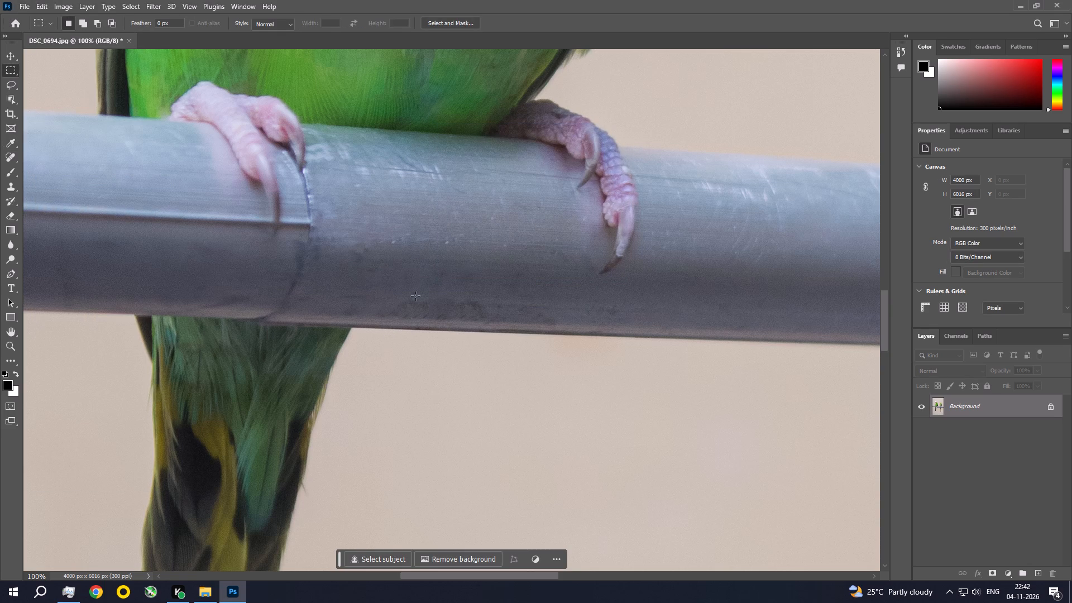
Marquee the faint dark mark just inside the perch joint, between the green bird's feet, apply Content-Aware Fill, and deselect.
left_click_drag(343, 238, 358, 247)
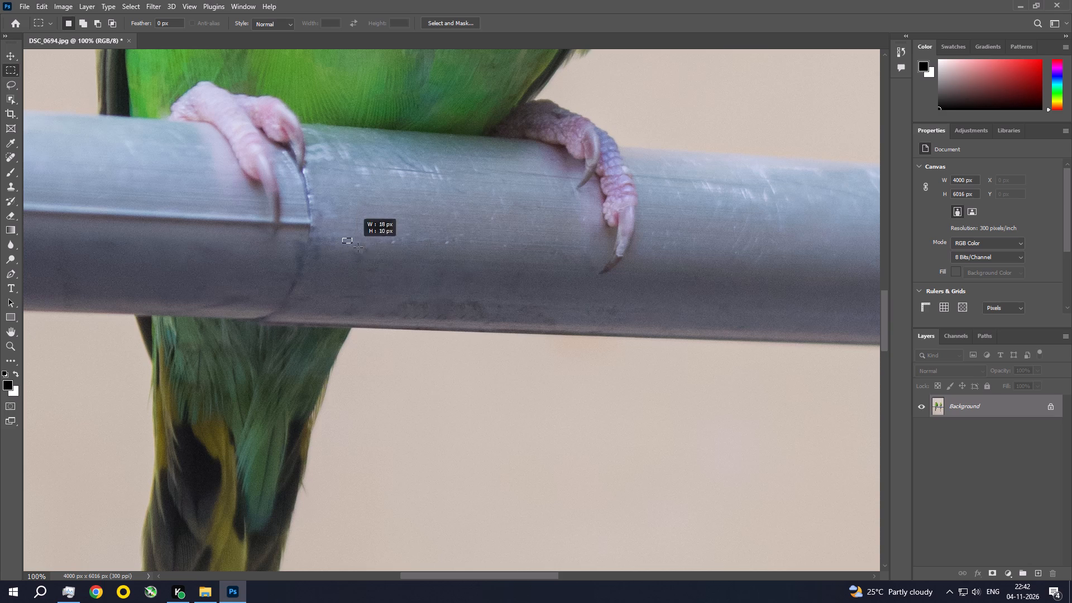
left_click_drag(358, 247, 378, 268)
left_click(40, 0)
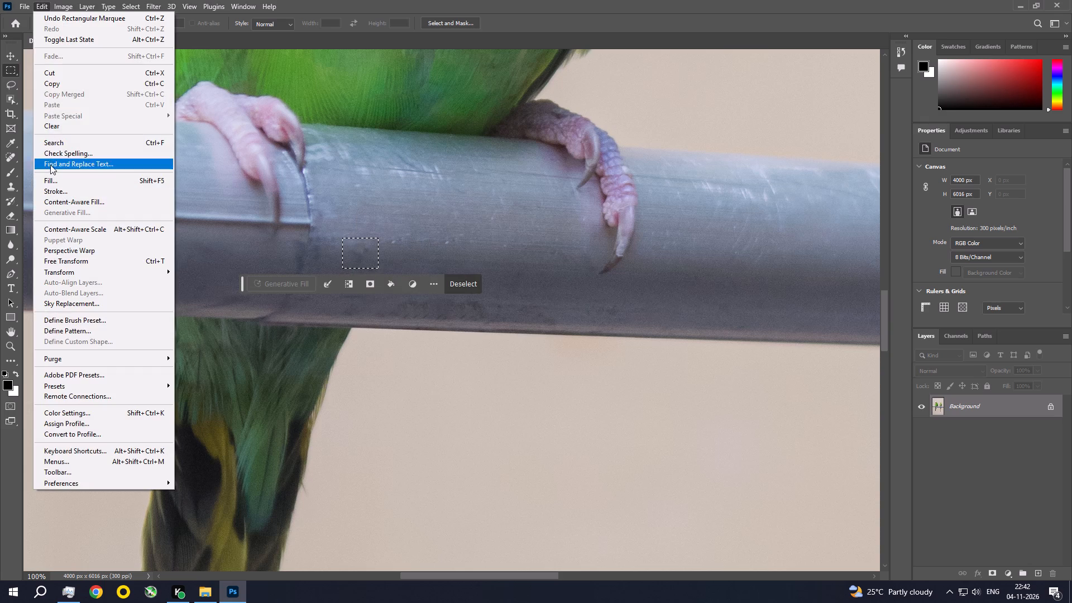
left_click(52, 183)
left_click(594, 149)
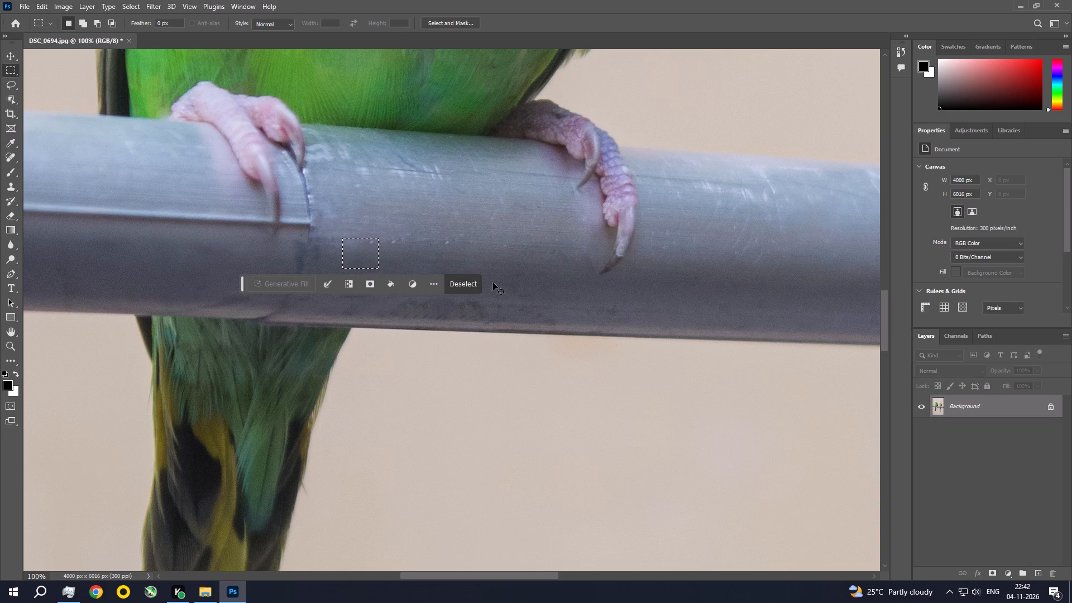
key("ctrl+d")
Remove the blurry dark spot on the perch's light upper half at the photo's left edge with Content-Aware Fill, and deselect.
key("space")
key("space")
key("space")
key("space")
key("space")
key("space")
key("space")
key("space")
key("space")
key("space")
key("space")
key("space")
key("space")
key("space")
key("space")
key("space")
key("space")
key("space")
key("space")
key("space")
left_click_drag(221, 272, 485, 330)
left_click_drag(276, 294, 491, 297)
left_click_drag(348, 252, 387, 290)
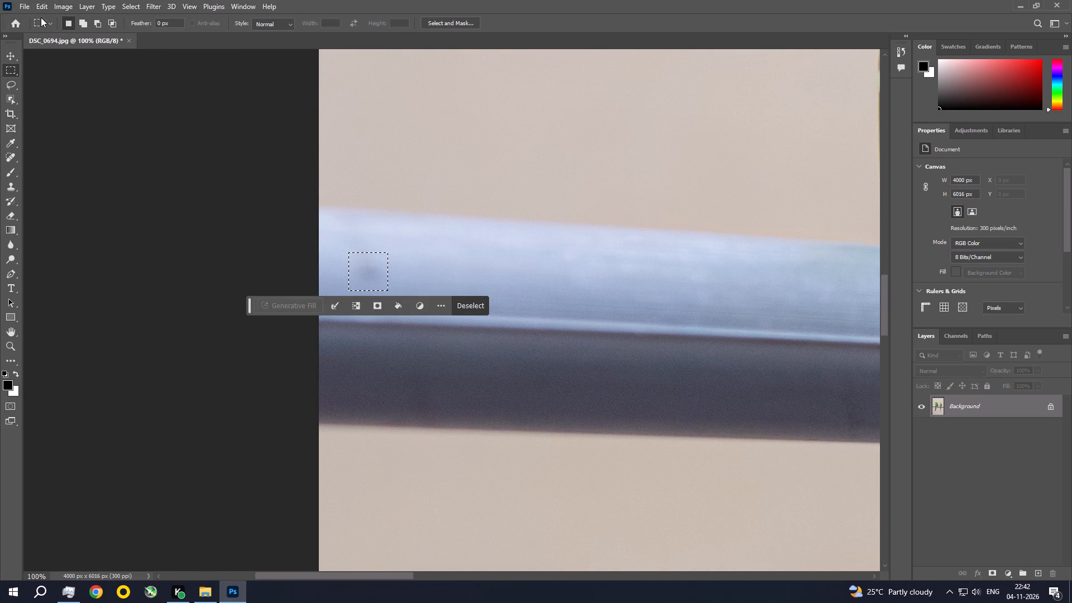
left_click(41, 6)
left_click(54, 178)
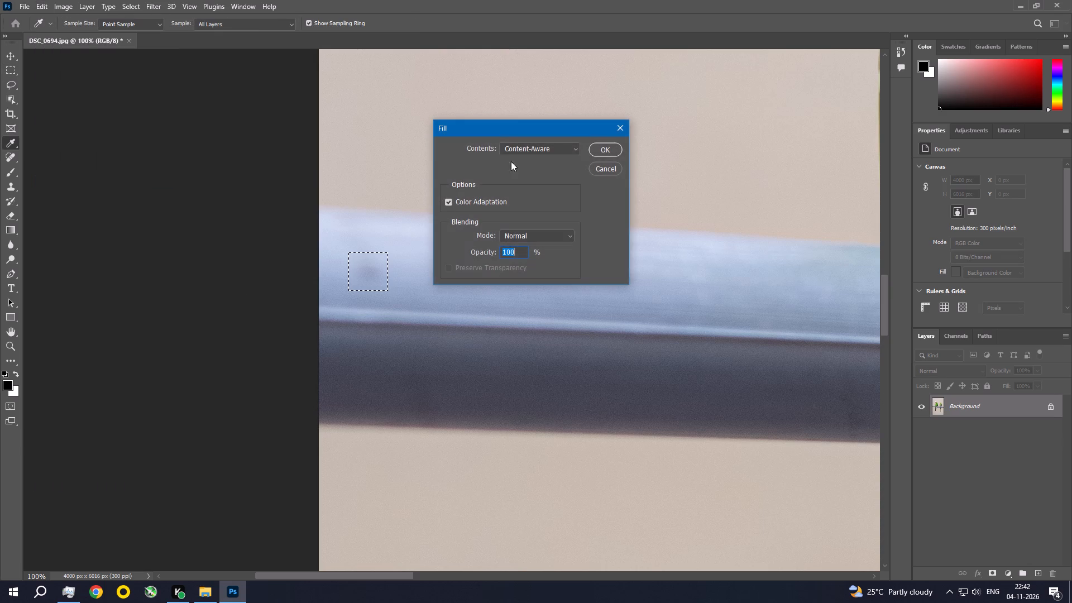
left_click(595, 147)
key("ctrl+0")
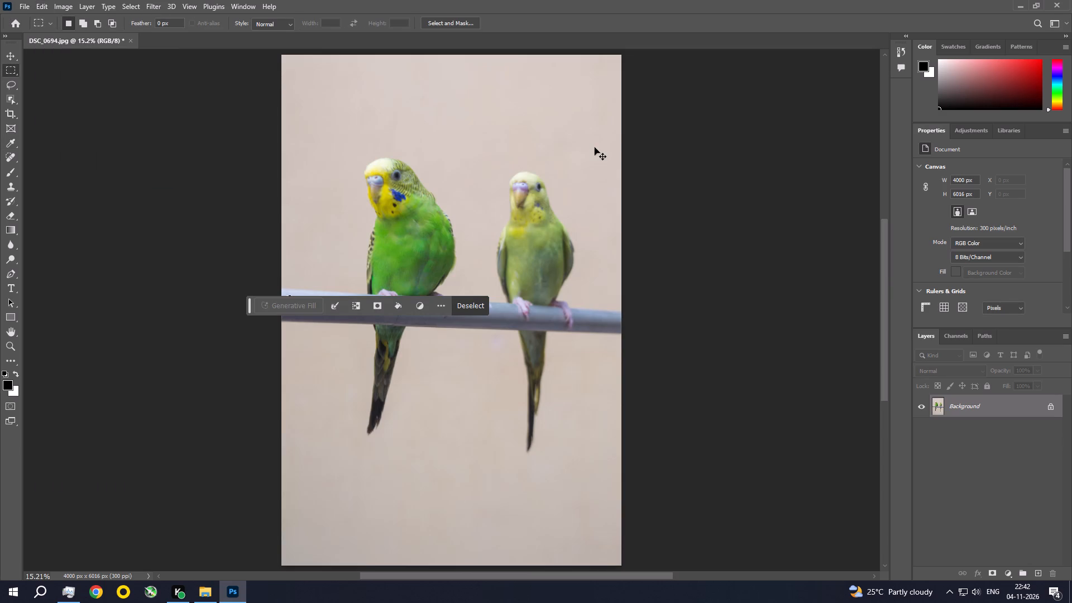
left_click_drag(251, 302, 564, 47)
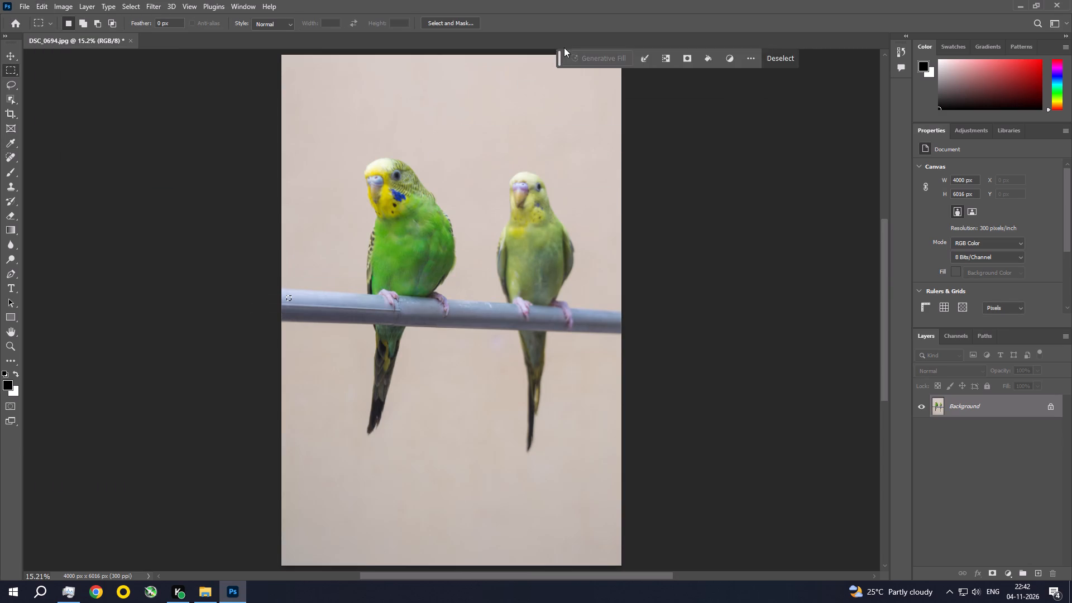
left_click_drag(564, 47, 604, 13)
key("ctrl+d")
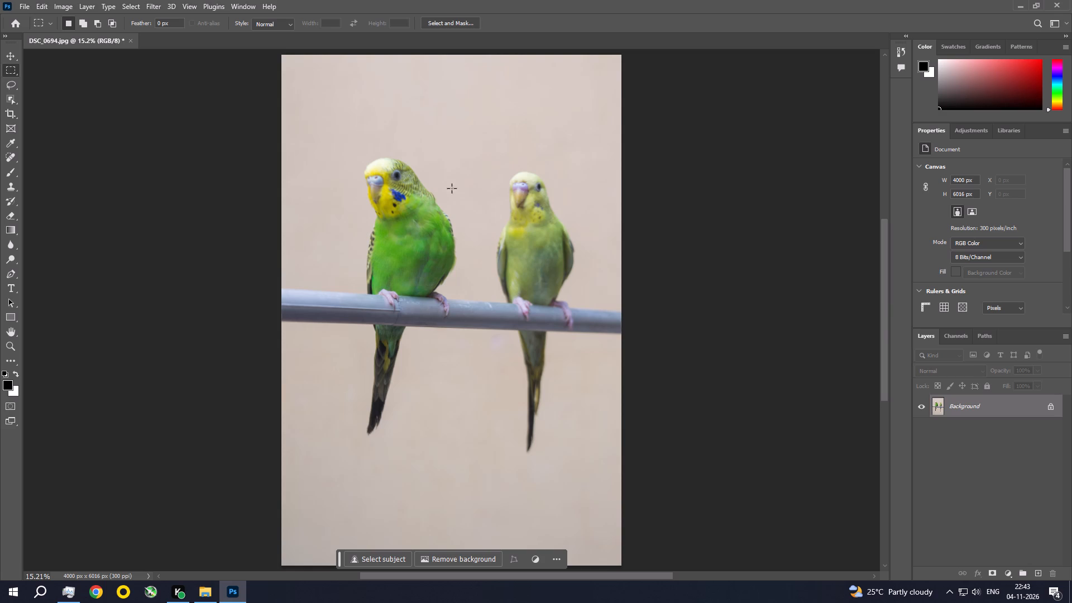
Marquee the pale scratches on the perch between the birds, nearer the green one, apply Content-Aware Fill, and deselect.
key("ctrl+space")
key("ctrl+space")
key("ctrl+space")
key("ctrl+space")
key("ctrl+space")
key("ctrl+space")
key("ctrl+space")
key("ctrl+space")
key("ctrl+space")
key("ctrl+space")
key("ctrl+space")
key("ctrl+space")
key("ctrl+space")
key("ctrl+space")
key("ctrl+space")
key("ctrl+space")
key("ctrl+space")
key("ctrl+space")
key("ctrl+space")
key("ctrl+space")
double_click(496, 300, "ctrl")
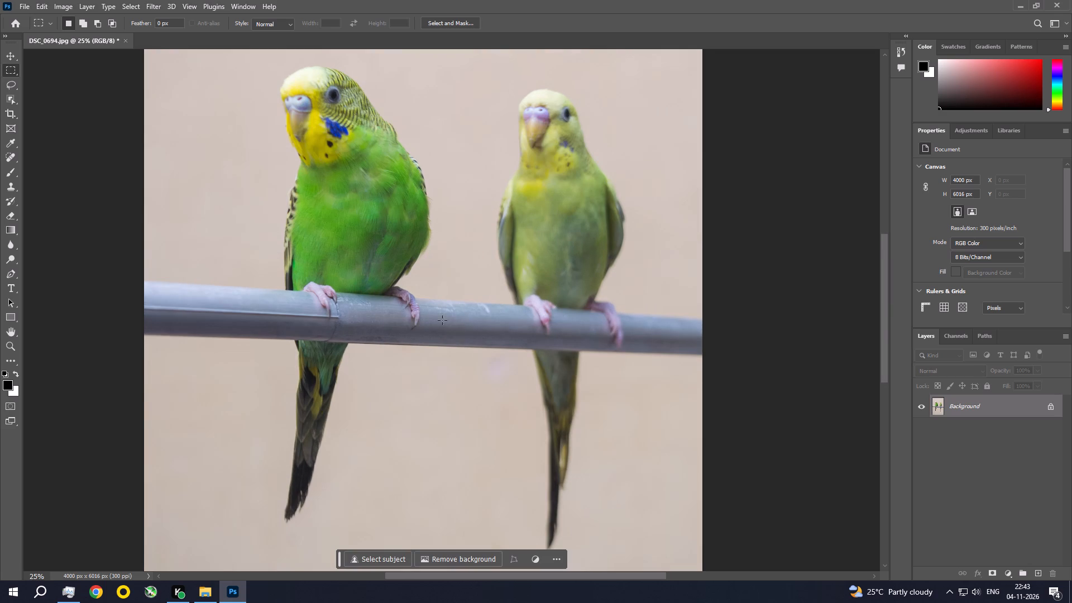
left_click_drag(430, 303, 446, 312)
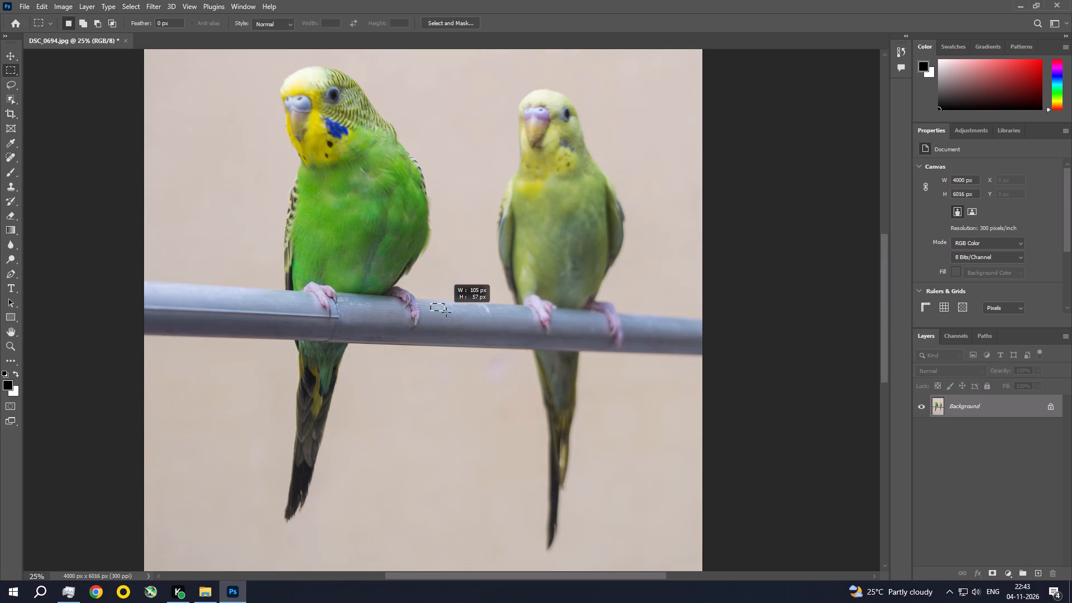
left_click_drag(446, 312, 457, 319)
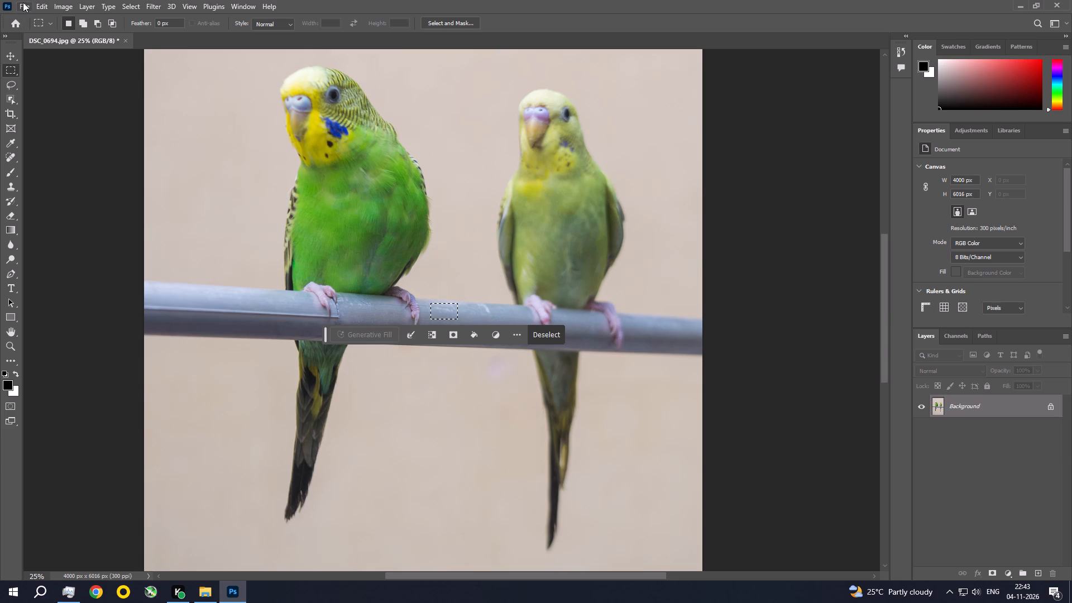
left_click(41, 10)
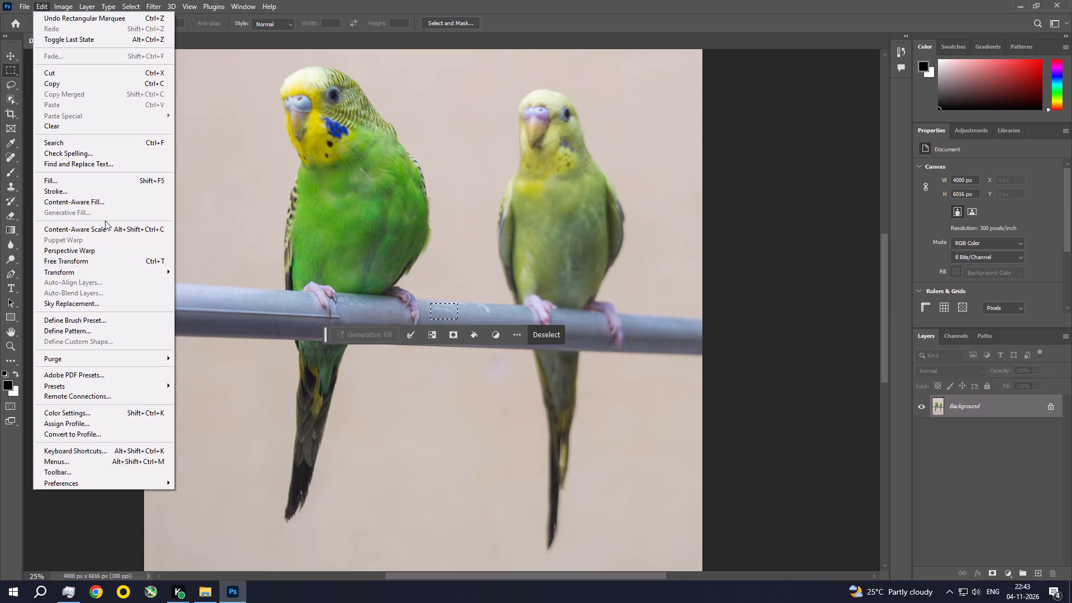
left_click(98, 180)
left_click(607, 149)
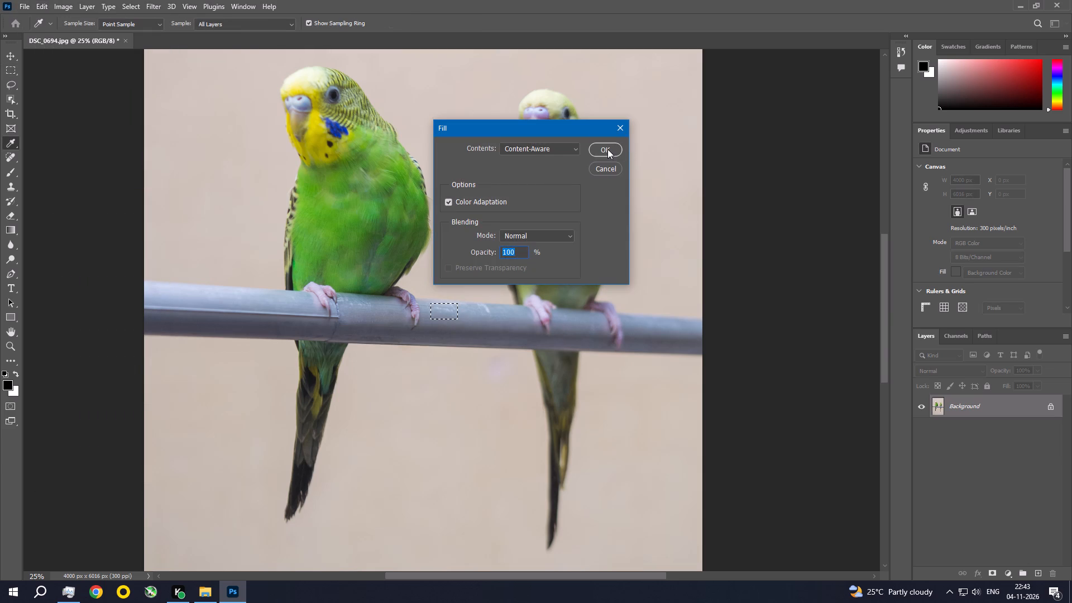
key("ctrl+d")
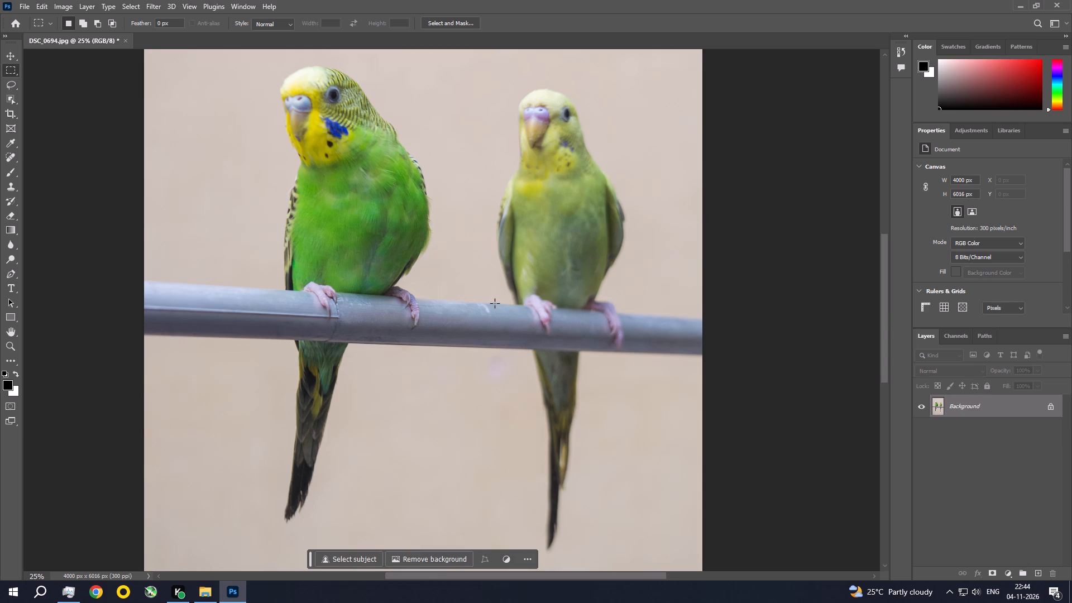
Examine the birds, perch and background across the photo for remaining flaws.
key("ctrl+space")
key("ctrl+space")
key("ctrl+space")
key("ctrl+space")
key("ctrl+space")
key("ctrl+space")
key("ctrl+space")
key("ctrl+space")
key("ctrl+space")
key("ctrl+space")
key("ctrl+space")
key("ctrl+space")
key("ctrl+space")
key("ctrl+space")
key("ctrl+space")
key("ctrl+space")
key("ctrl+space")
key("ctrl+space")
key("ctrl+space")
key("ctrl+space")
left_click_drag(418, 155, 427, 363)
left_click_drag(427, 363, 417, 180)
left_click_drag(408, 298, 401, 213)
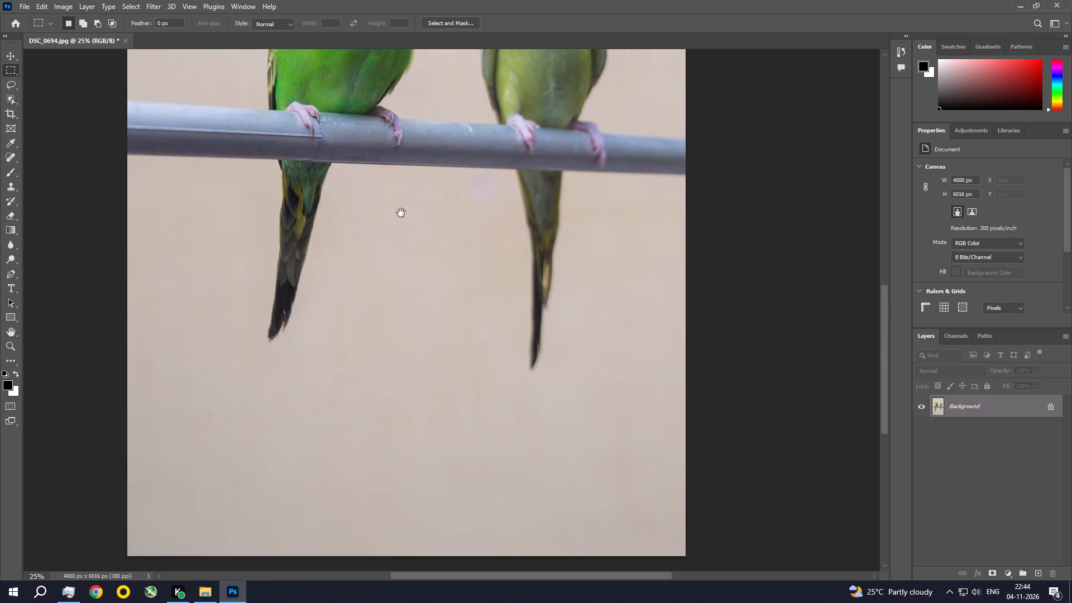
left_click_drag(401, 213, 410, 312)
left_click(409, 300)
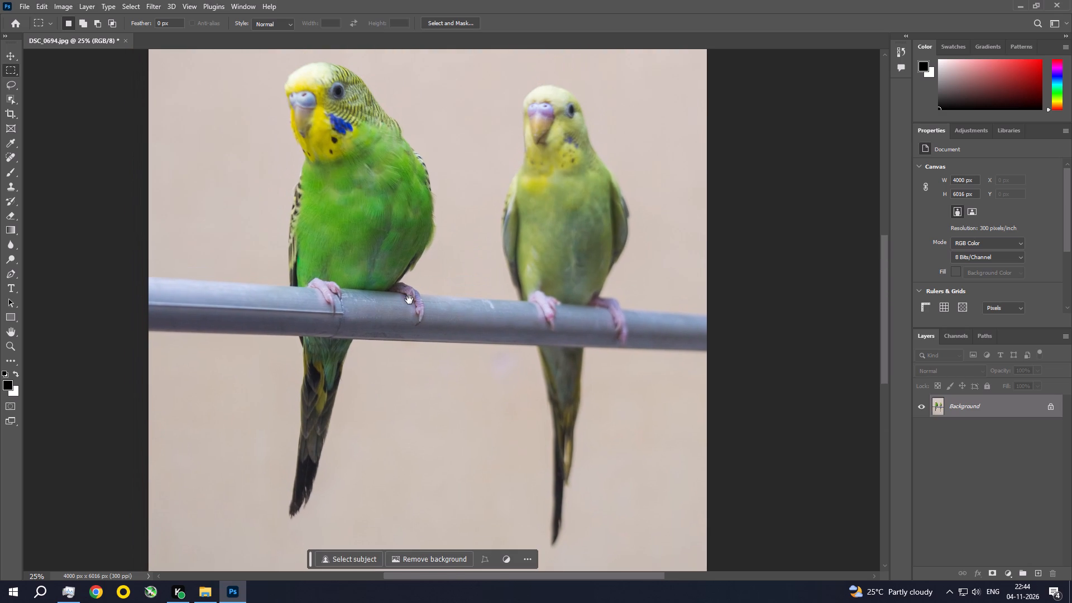
key("space")
key("space")
key("space")
key("space")
key("space")
key("space")
key("space")
key("space")
key("space")
key("space")
key("space")
key("space")
key("space")
key("space")
key("space")
key("space")
key("space")
key("space")
key("space")
key("space")
left_click_drag(392, 114, 364, 313)
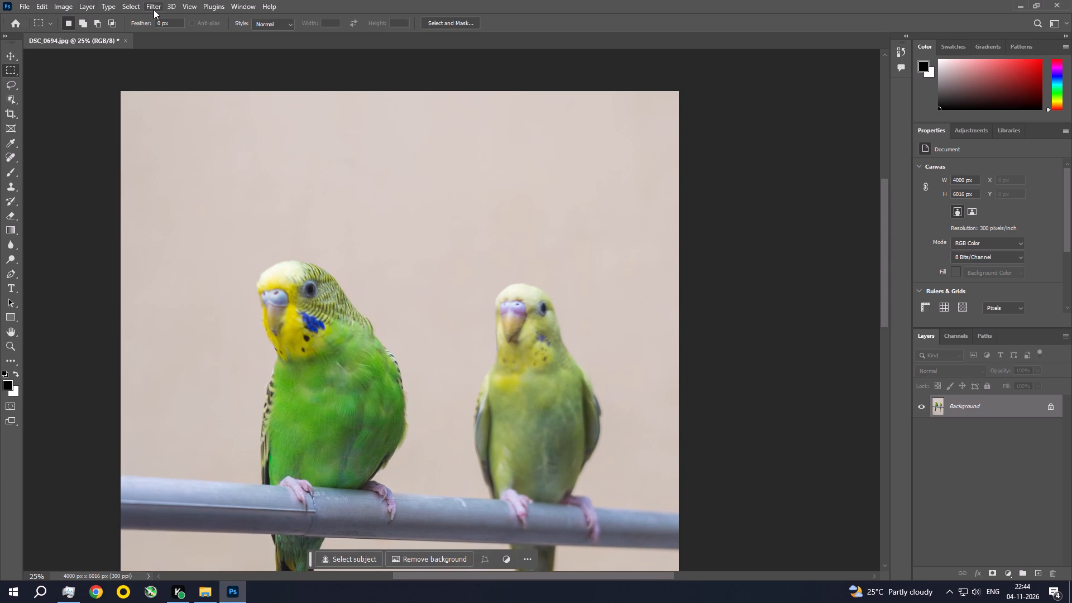
In the Camera Raw Filter, set Exposure -0.05, Contrast +10, Highlights -21, Shadows +18 and Whites -17.
left_click(154, 9)
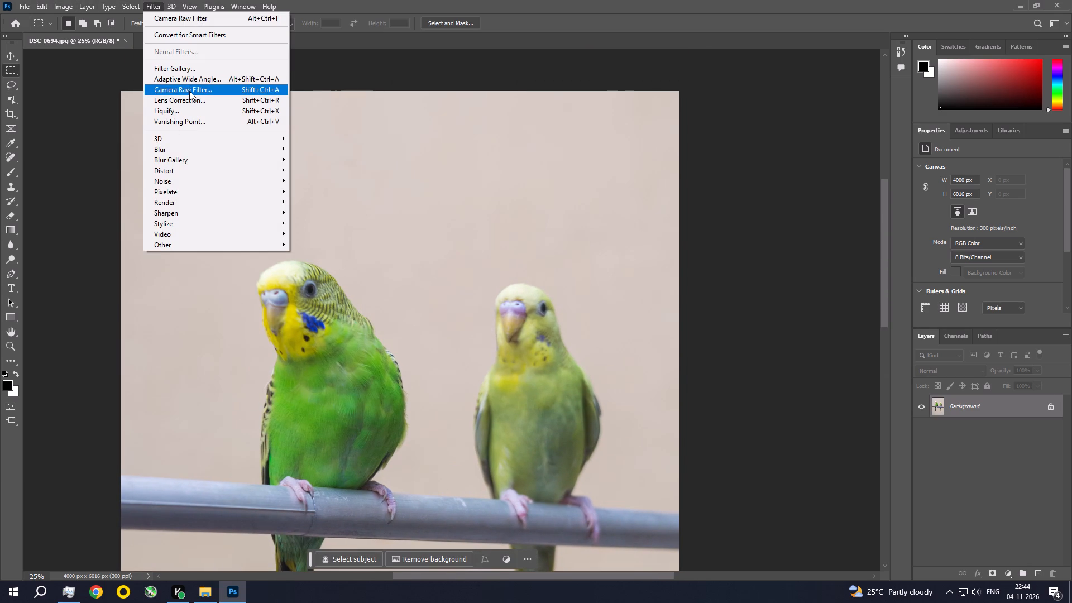
left_click(191, 89)
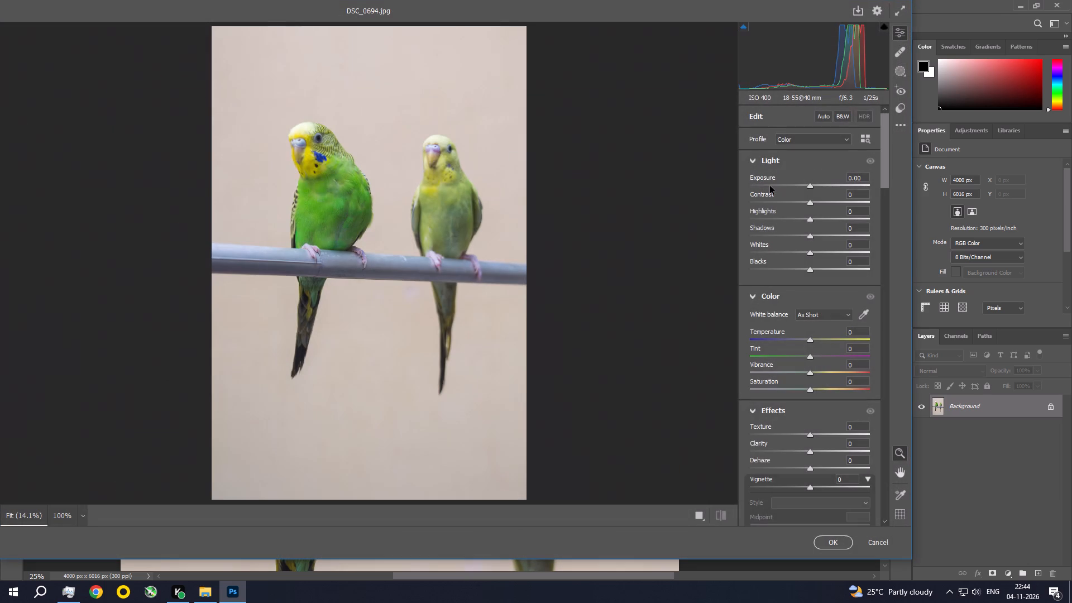
left_click(811, 185)
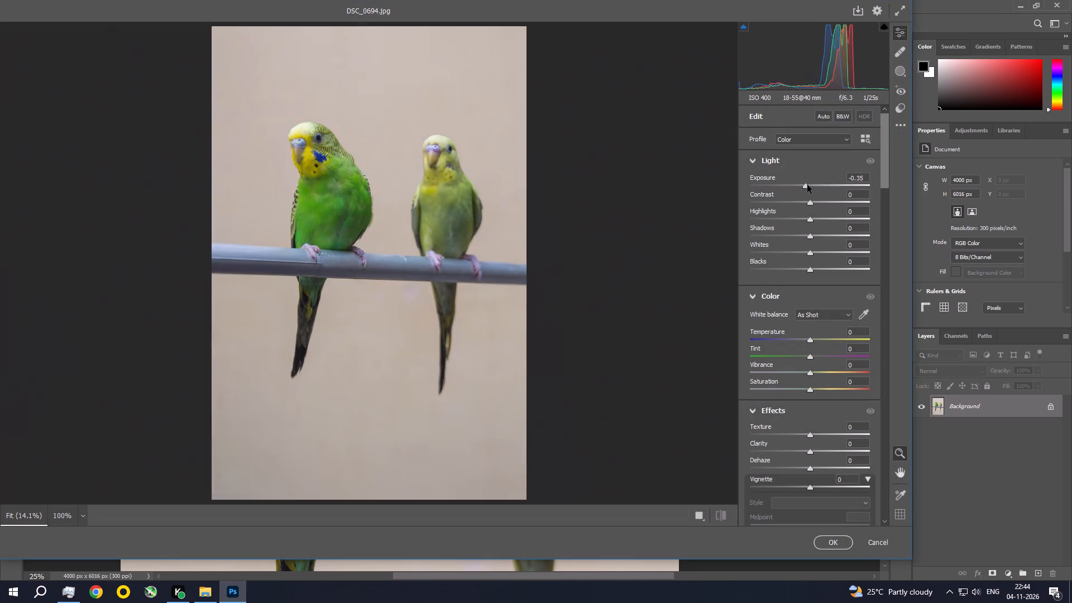
left_click_drag(810, 202, 814, 203)
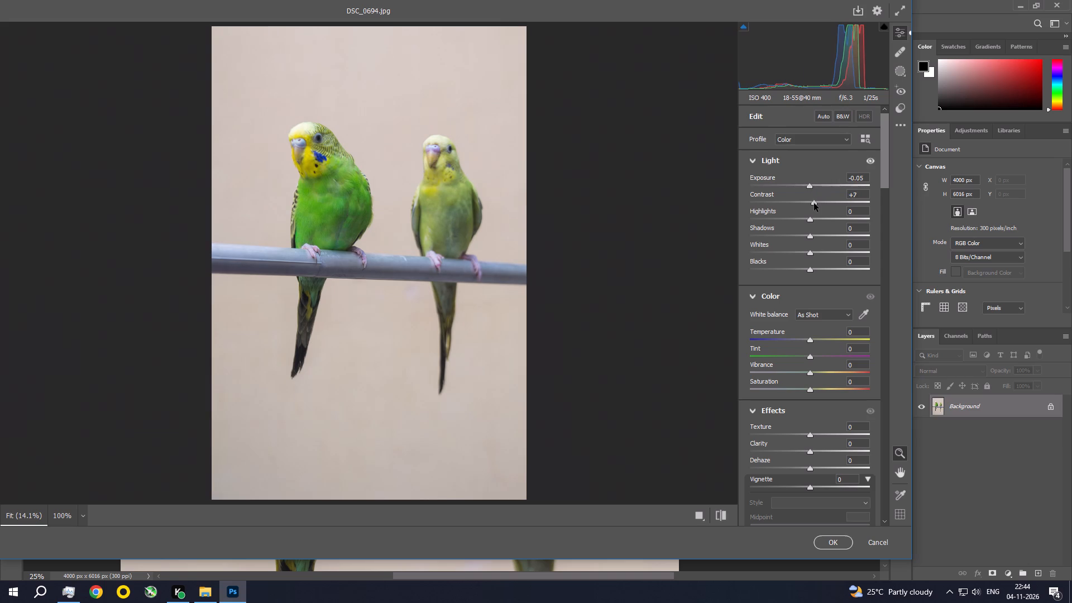
left_click_drag(814, 203, 816, 203)
left_click_drag(813, 217, 810, 217)
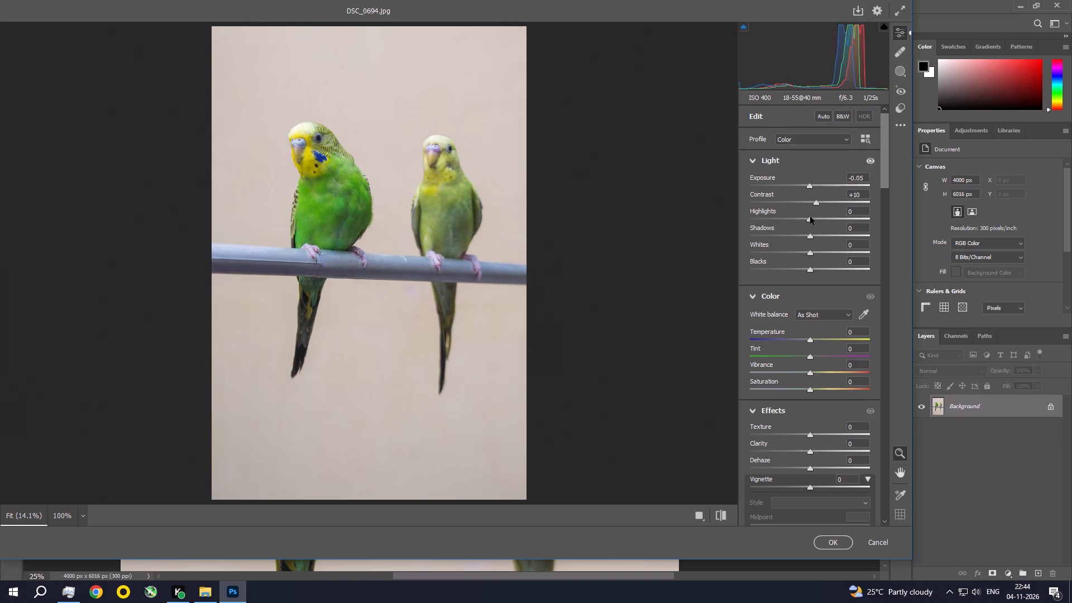
left_click_drag(810, 217, 800, 215)
left_click_drag(811, 234, 821, 236)
left_click_drag(810, 252, 800, 250)
Boost the photo's color with Vibrance +10 and Saturation +20.
left_click_drag(812, 373, 818, 374)
left_click_drag(811, 391, 820, 390)
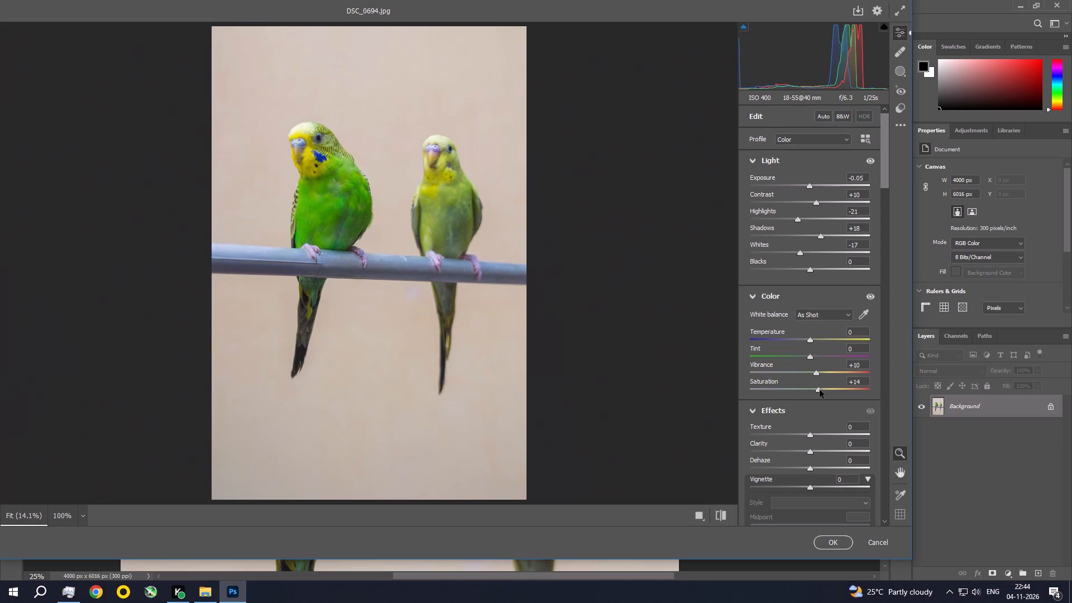
left_click_drag(820, 390, 823, 391)
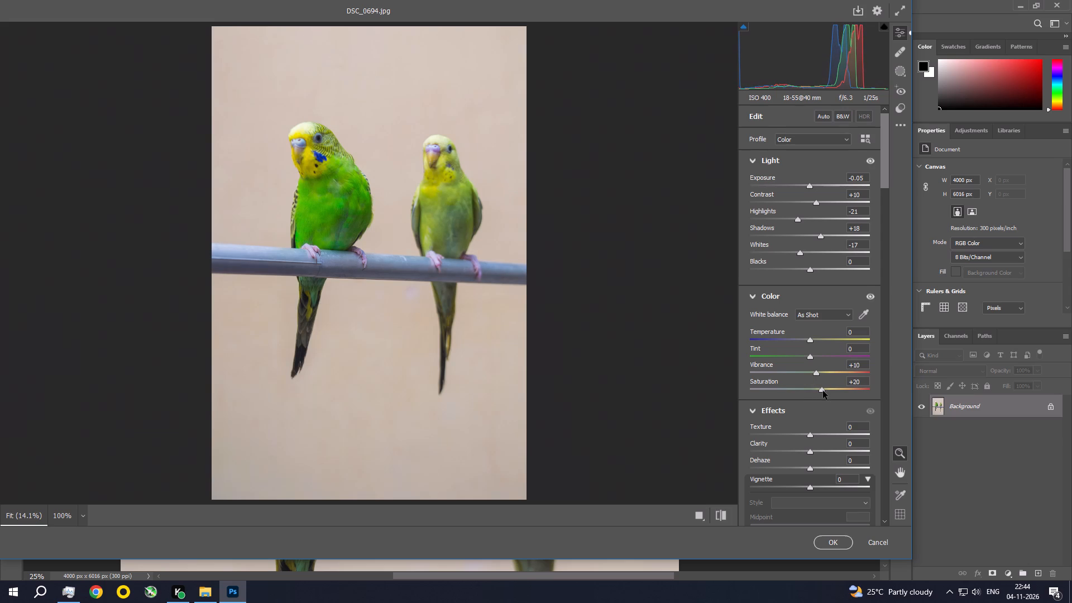
Lower the parametric curve's Highlights to -13 and Lights to -7.
left_click_drag(885, 158, 889, 198)
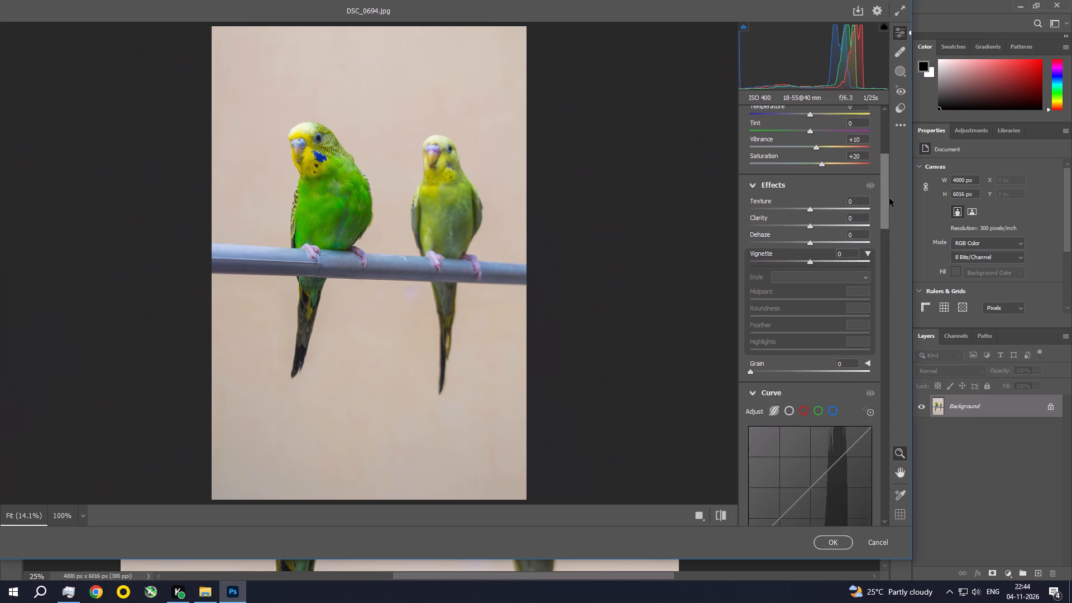
left_click_drag(889, 198, 891, 233)
left_click_drag(811, 382, 803, 385)
left_click(811, 400)
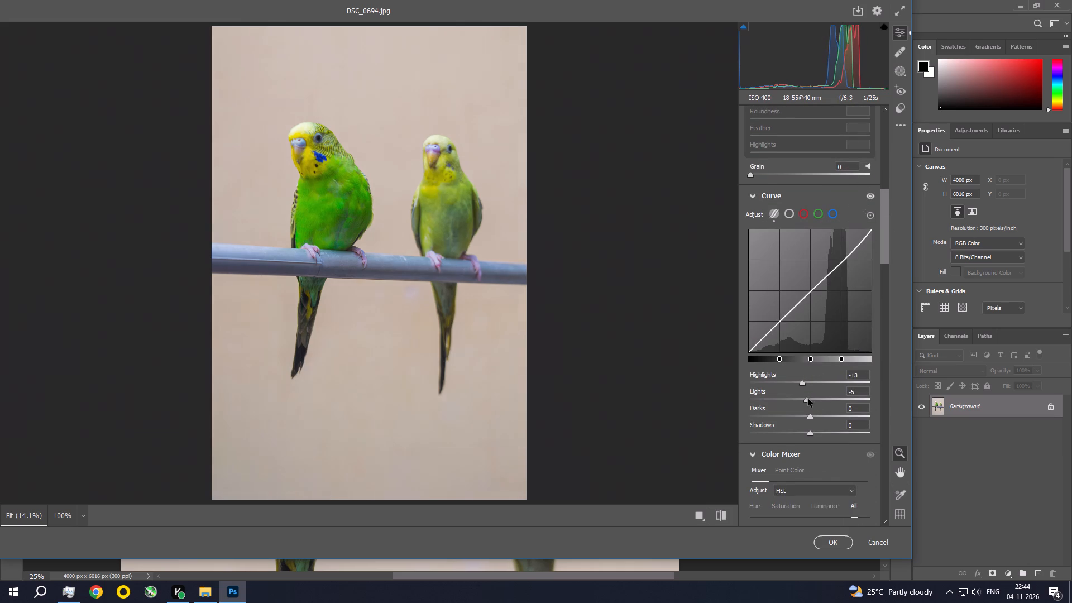
Set the Detail adjustments to Sharpening 13, Noise Reduction 9 and Color Noise Reduction 9.
left_click_drag(889, 222, 888, 229)
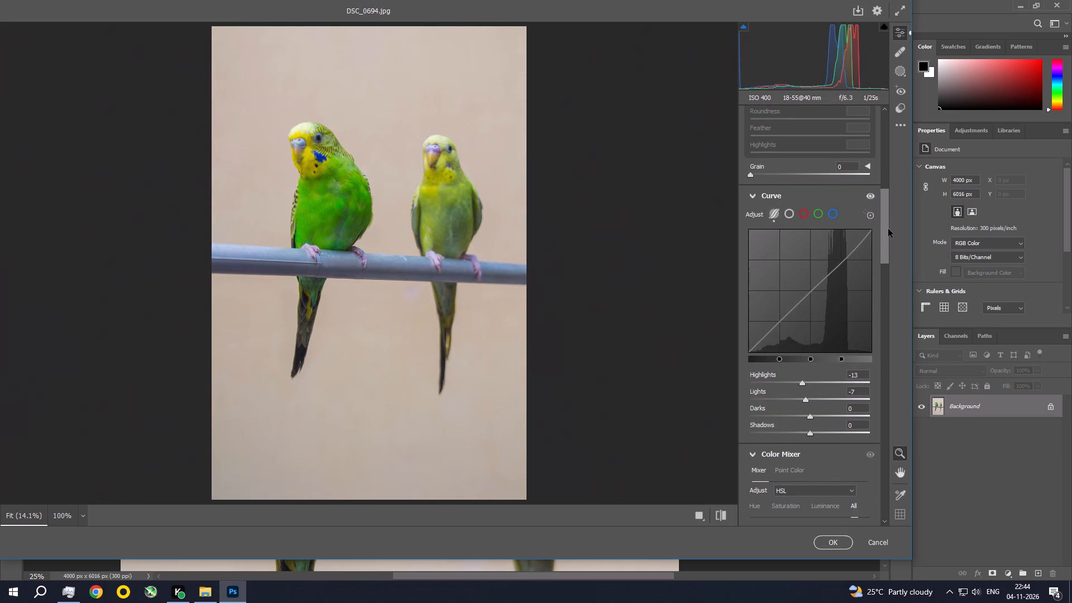
left_click_drag(888, 229, 886, 253)
left_click_drag(883, 241, 884, 315)
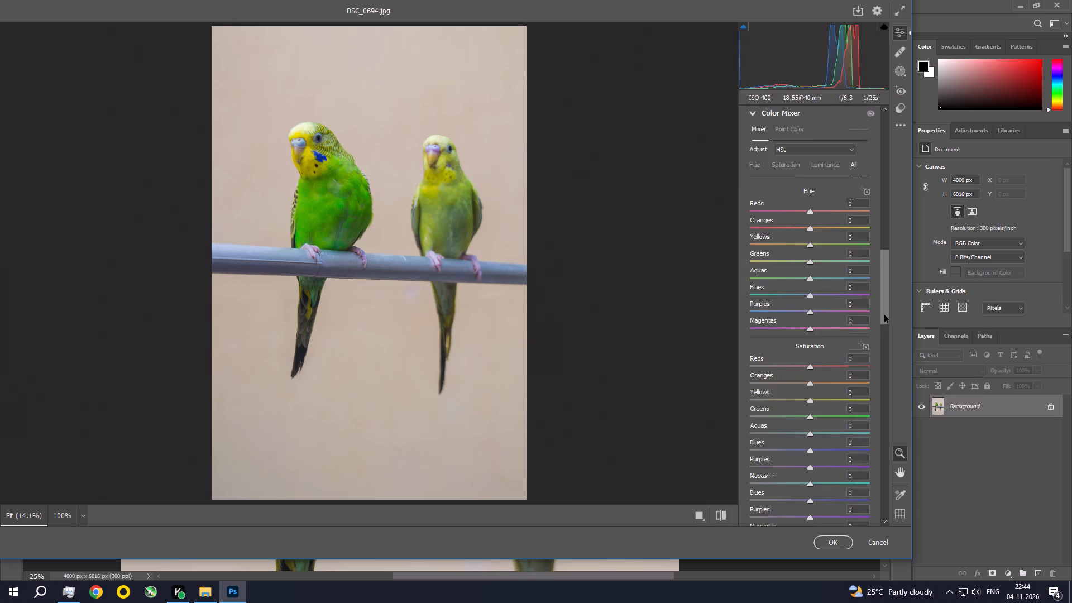
left_click_drag(884, 315, 871, 434)
left_click(760, 217)
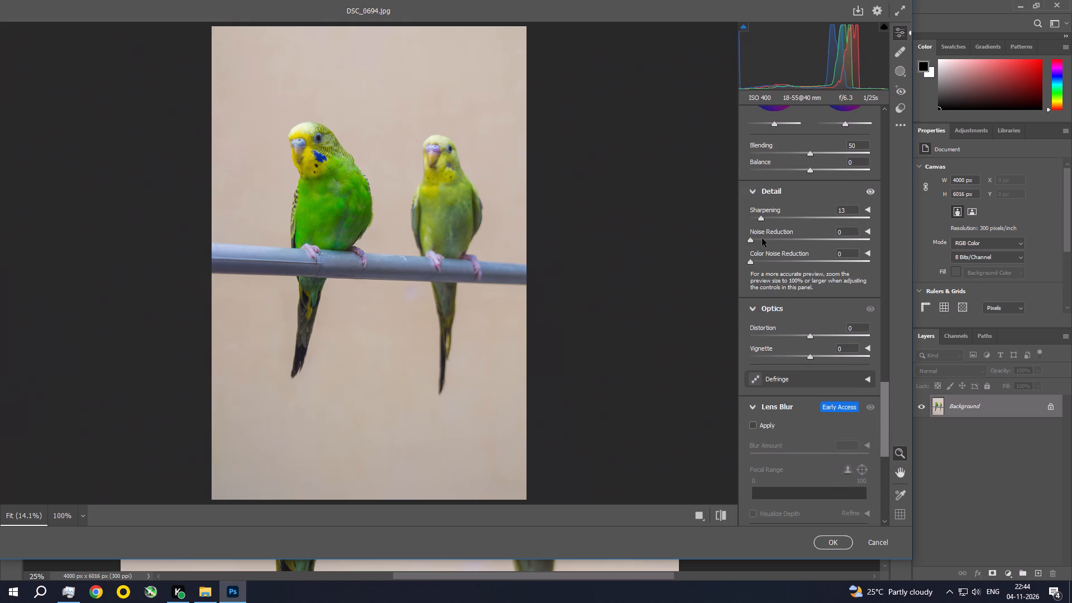
left_click(760, 239)
left_click(760, 262)
Preview the Artistic profiles on the photo and apply Artistic 07.
left_click_drag(884, 399, 889, 472)
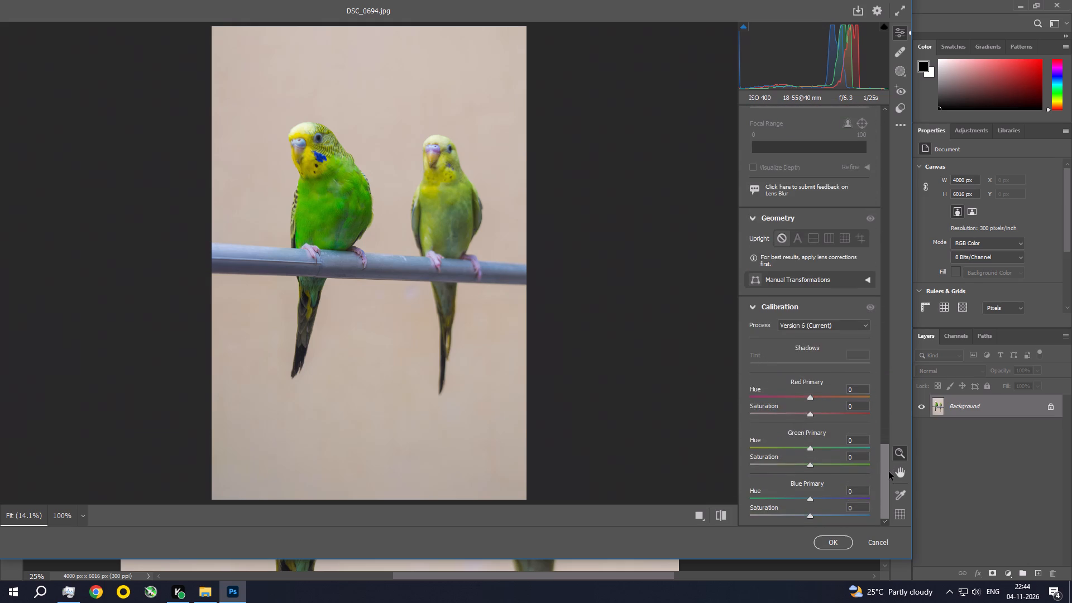
left_click_drag(889, 472, 882, 406)
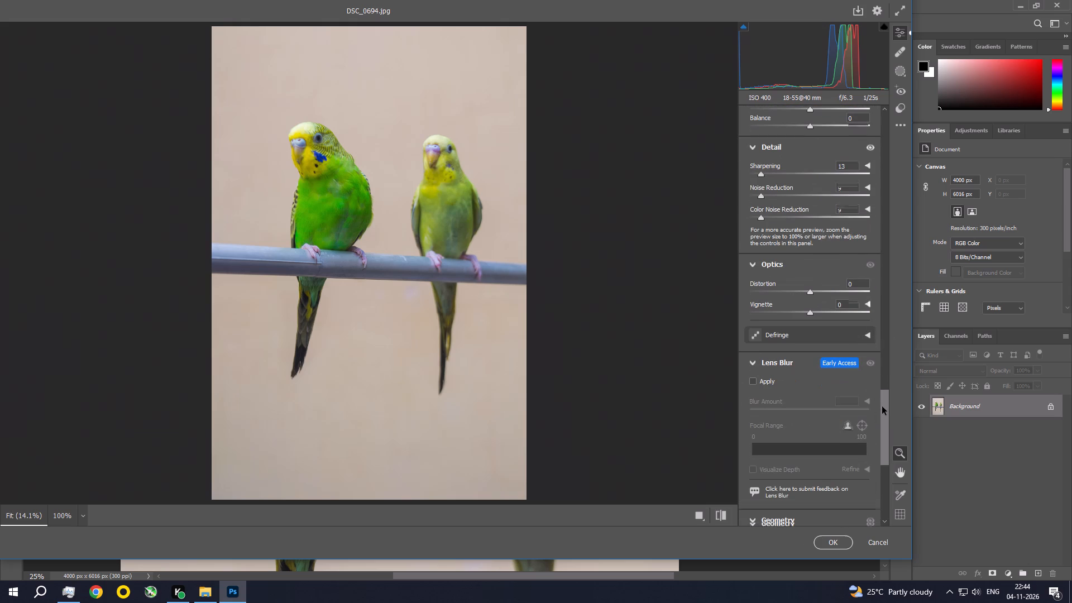
left_click_drag(882, 406, 881, 476)
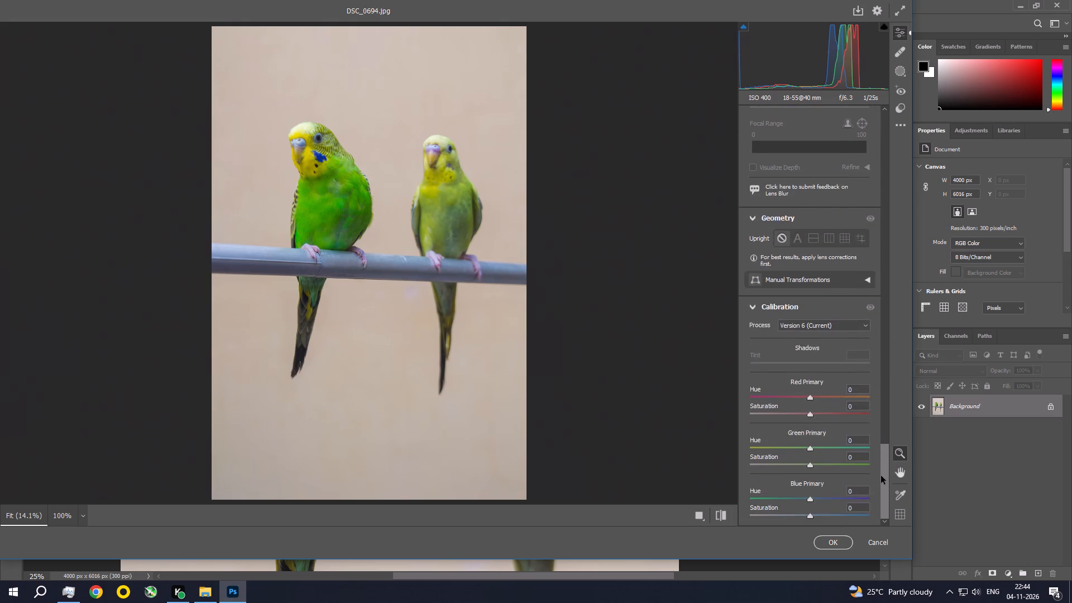
left_click_drag(881, 476, 886, 116)
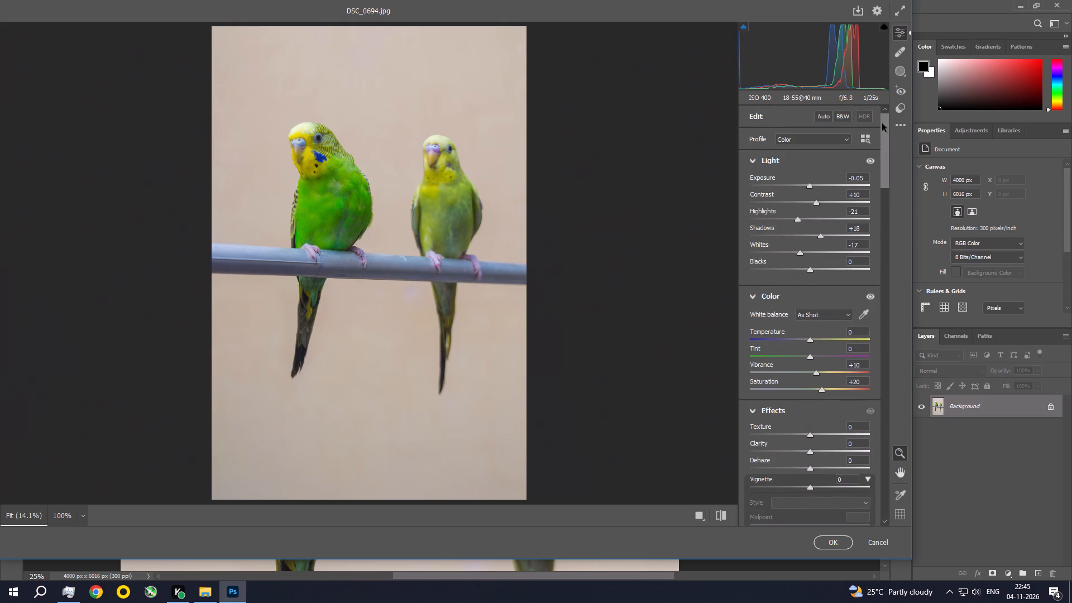
left_click(869, 138)
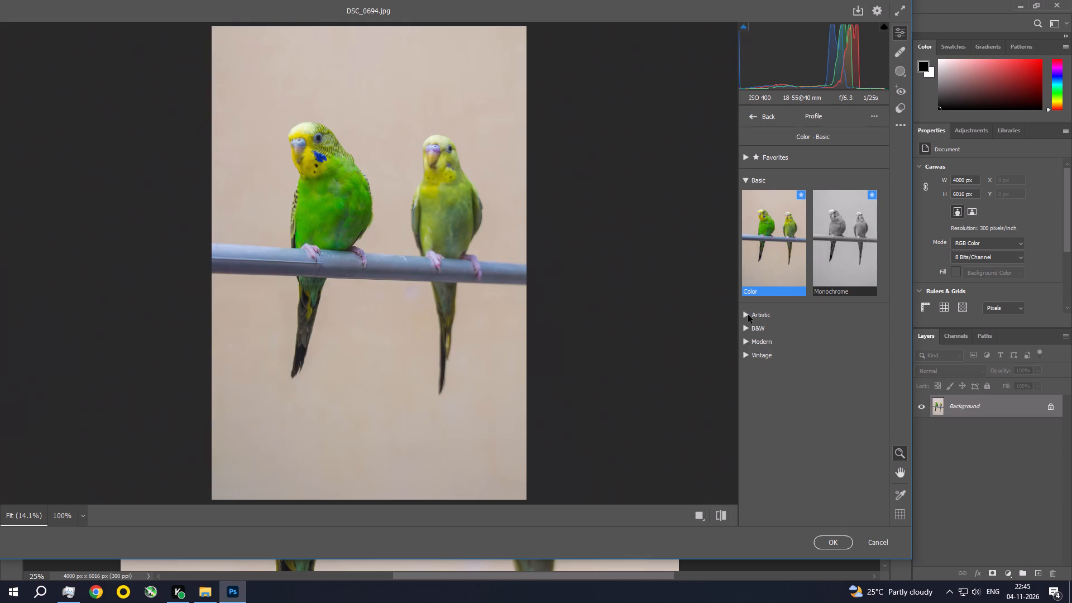
left_click(748, 314)
scroll(787, 368, "down", 1)
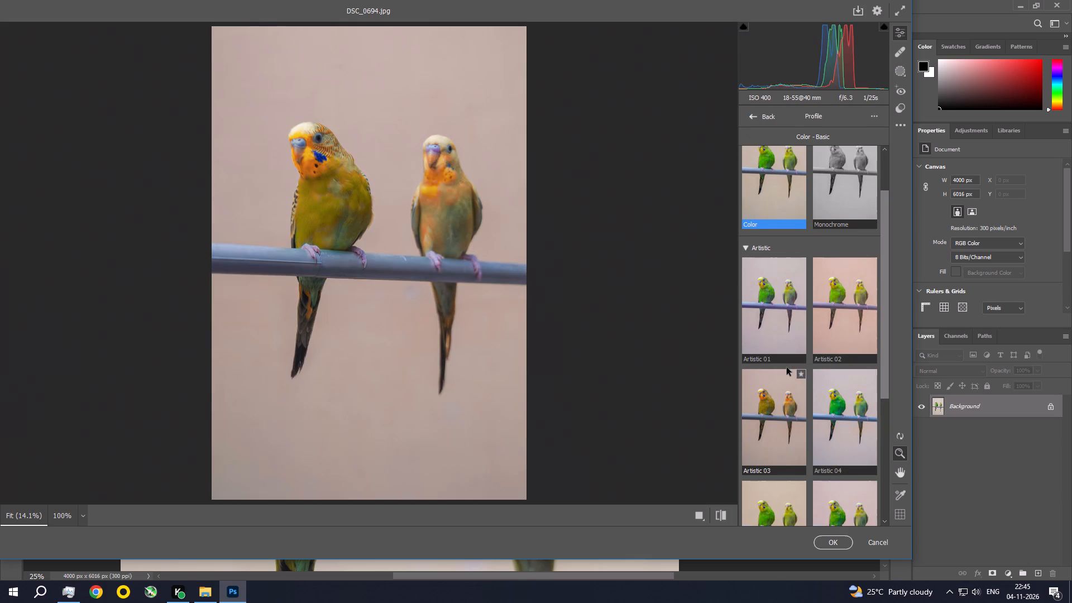
scroll(835, 410, "down", 3)
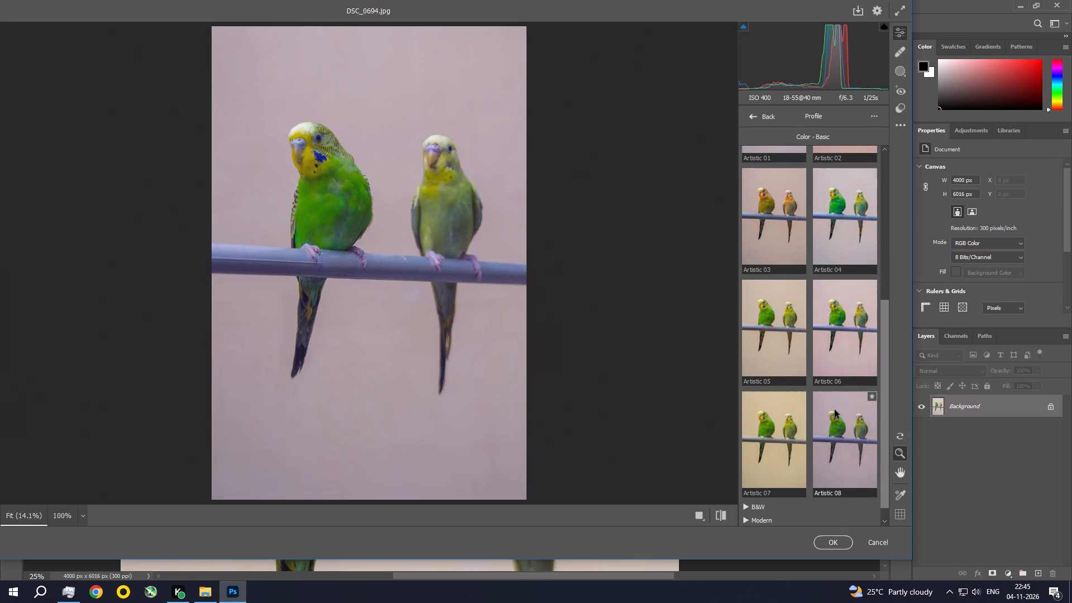
scroll(788, 429, "down", 1)
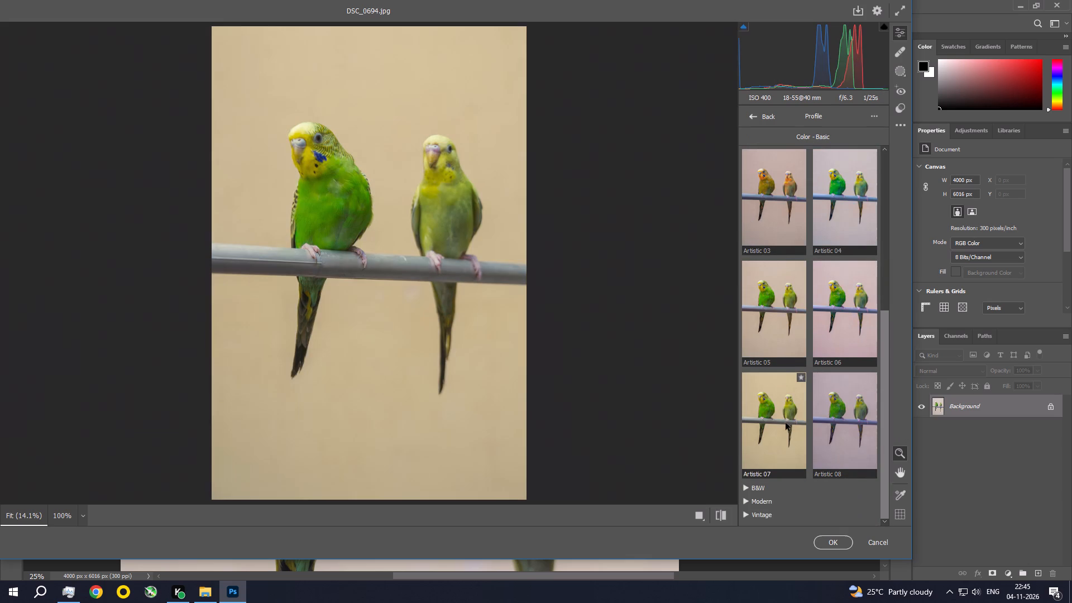
left_click(783, 414)
double_click(783, 414)
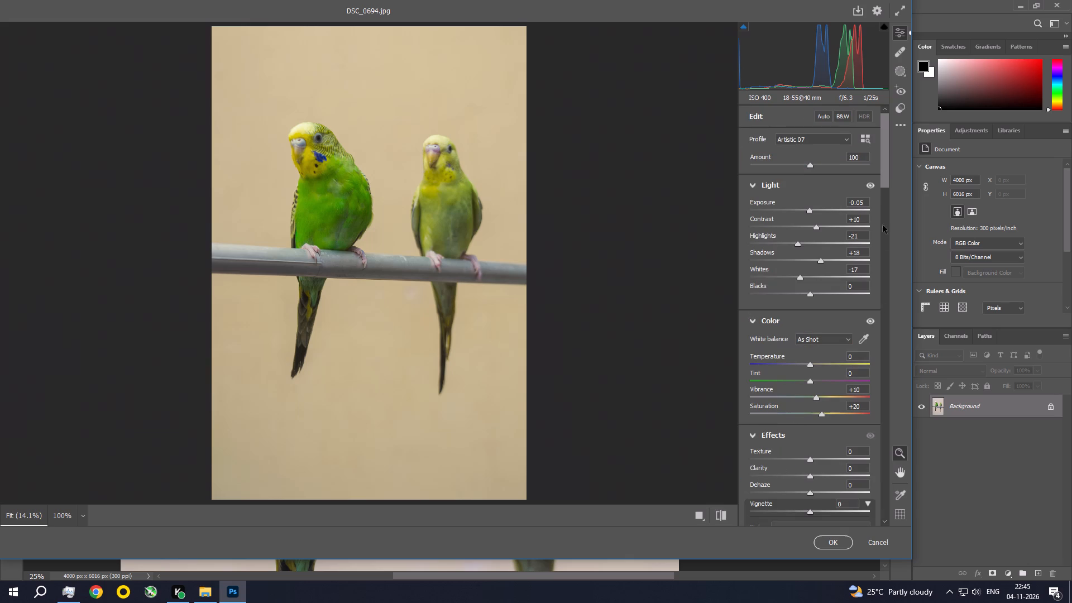
Raise the Color Mixer saturation of Greens to +15 and Yellows to +12, and apply the Camera Raw filter.
left_click_drag(883, 177, 886, 378)
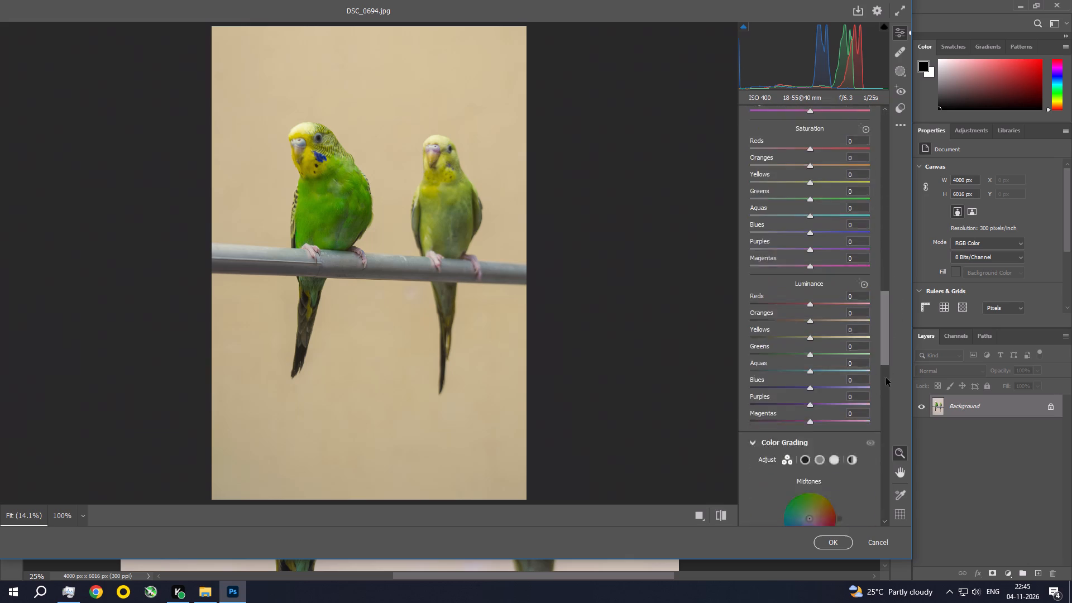
left_click_drag(886, 378, 889, 347)
left_click(814, 242)
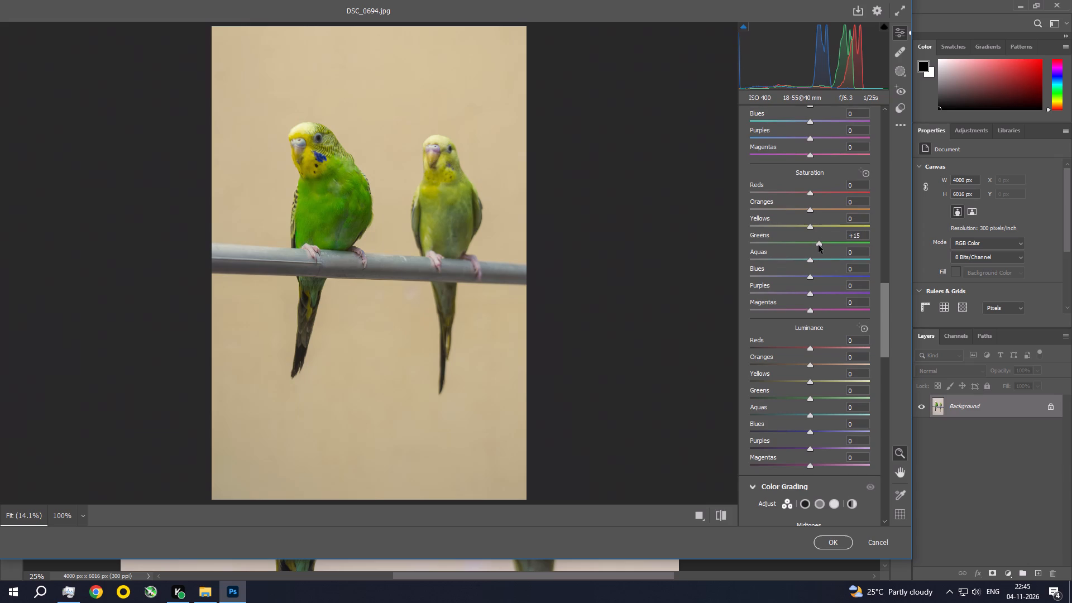
left_click(815, 228)
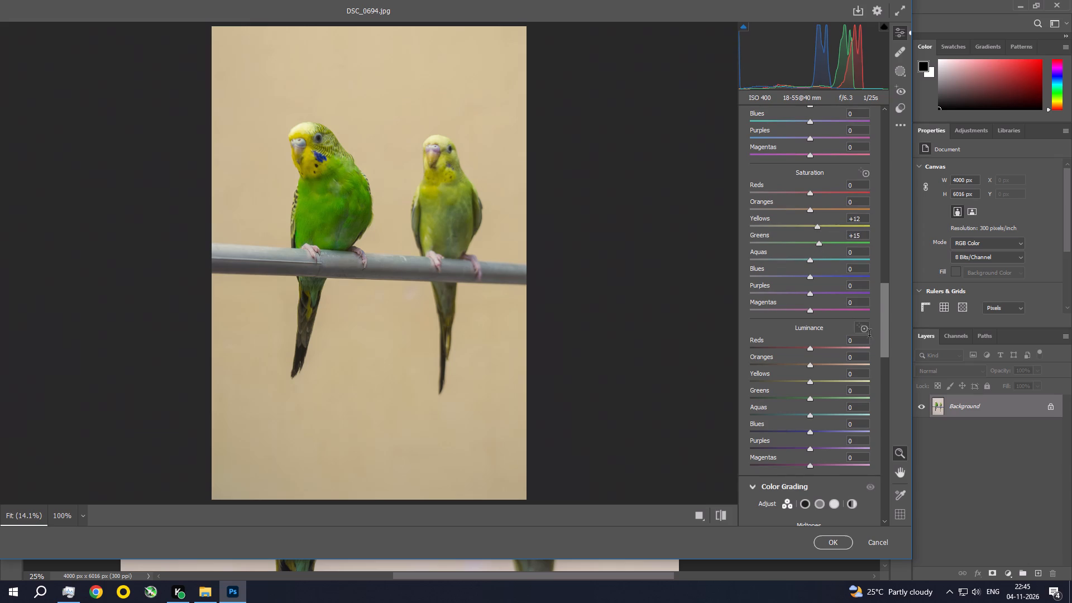
left_click_drag(881, 295, 893, 401)
left_click(837, 543)
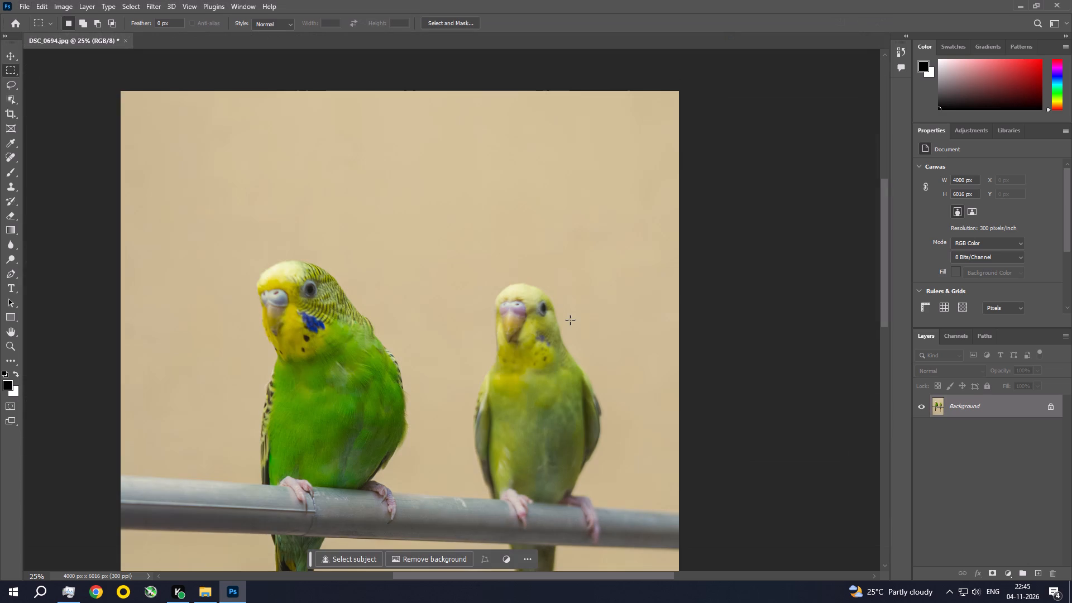
Marquee the remaining pale scratch on the perch's upper half between the two birds, apply Content-Aware Fill, and deselect.
key("ctrl+0")
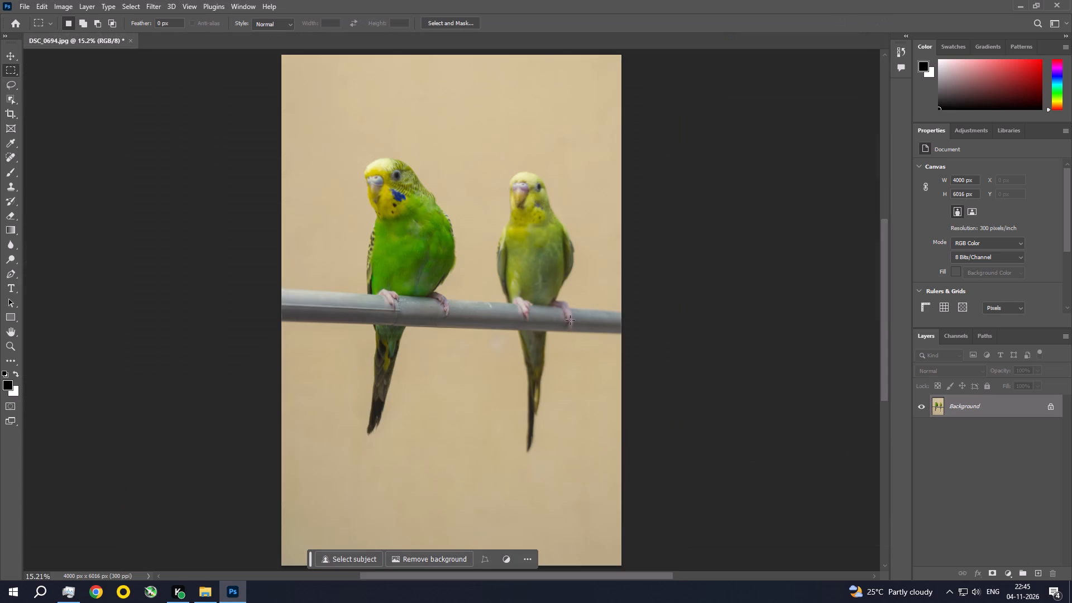
key("ctrl+space")
key("ctrl+space")
key("ctrl+space")
key("ctrl+space")
key("ctrl+space")
key("ctrl+space")
key("ctrl+space")
key("ctrl+space")
key("ctrl+space")
key("ctrl+space")
key("ctrl+space")
key("ctrl+space")
key("ctrl+space")
key("ctrl+space")
key("ctrl+space")
key("ctrl+space")
key("ctrl+space")
key("ctrl+space")
key("ctrl+space")
key("ctrl+space")
triple_click(494, 304, "ctrl")
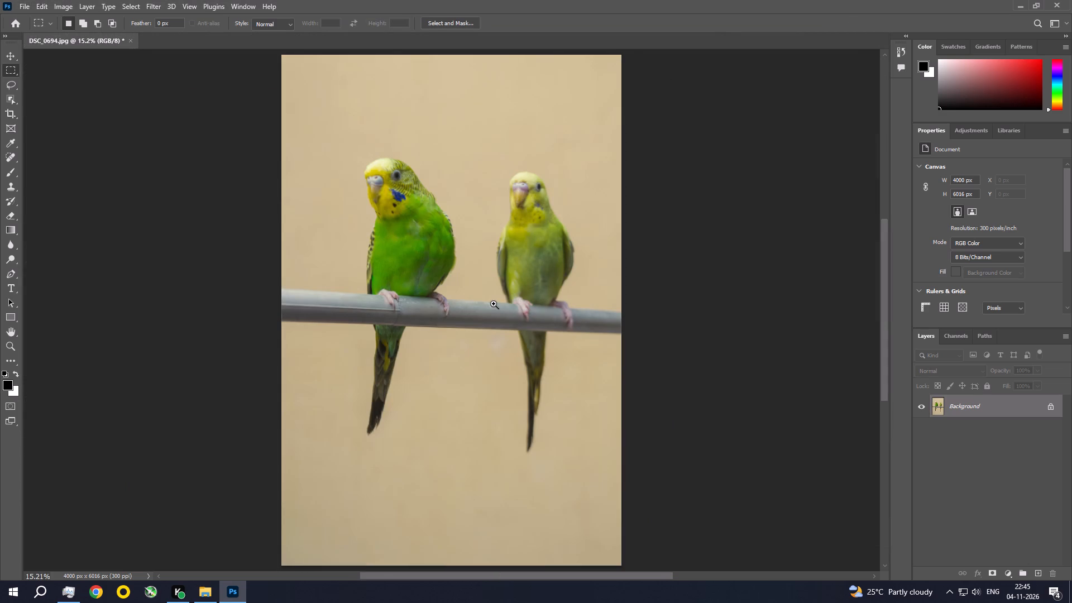
double_click(494, 304, "ctrl")
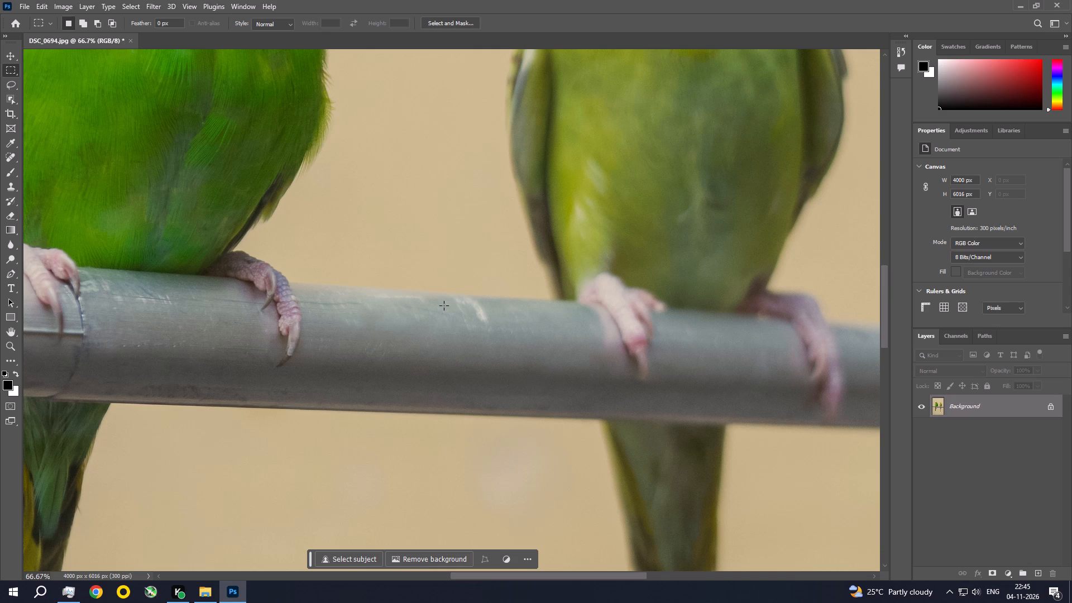
left_click_drag(444, 301, 507, 331)
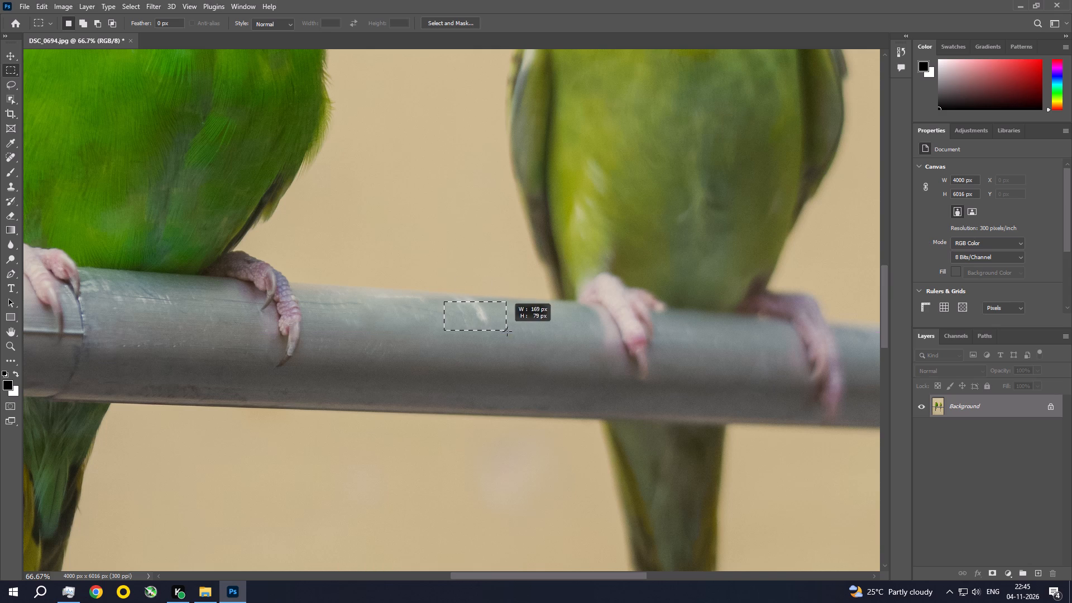
left_click_drag(507, 331, 511, 335)
left_click(43, 4)
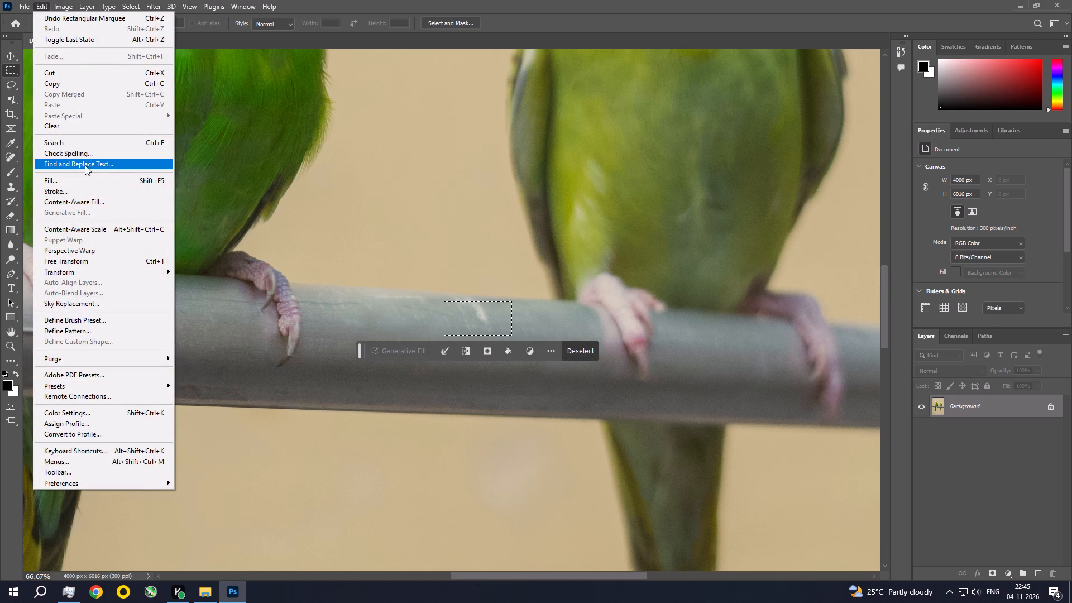
left_click(84, 179)
left_click(605, 145)
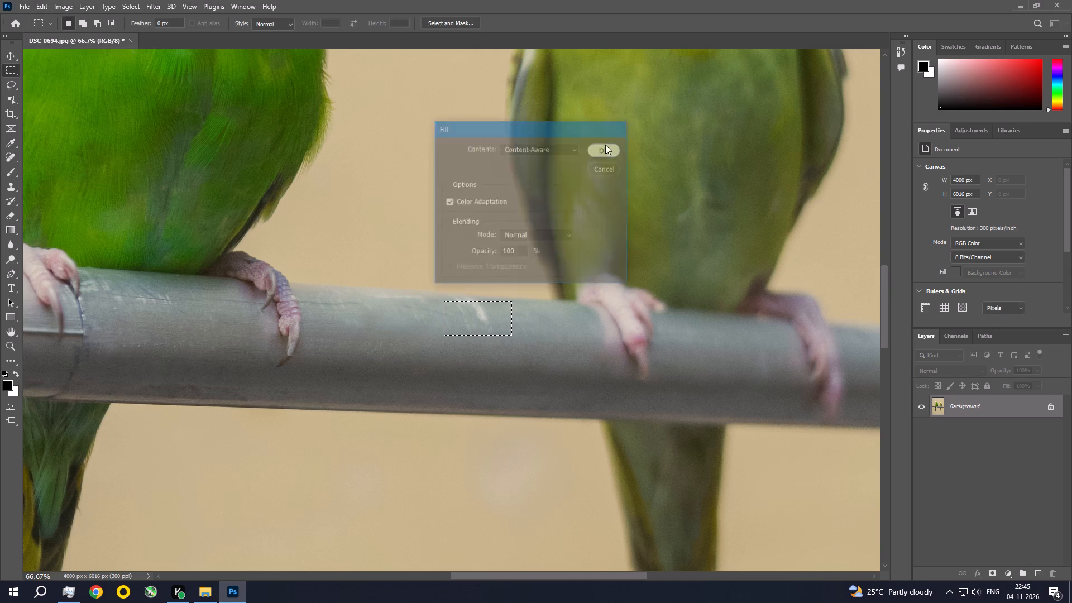
key("ctrl+d")
Apply a Photo Filter adjustment to the whole photo using Warming Filter (85) at 25% density with luminosity preserved.
key("ctrl+0")
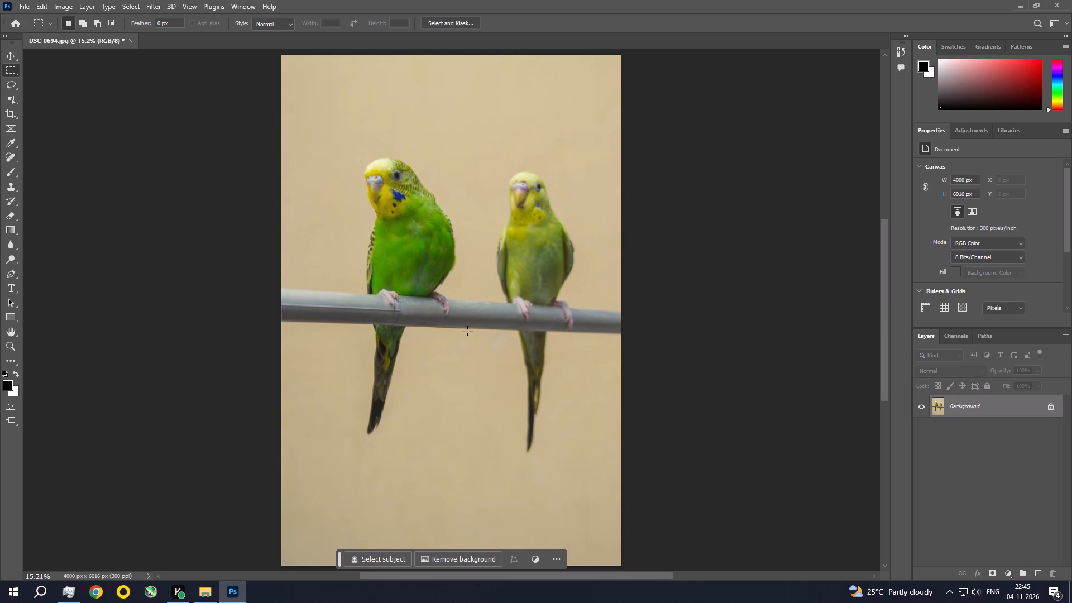
left_click(59, 3)
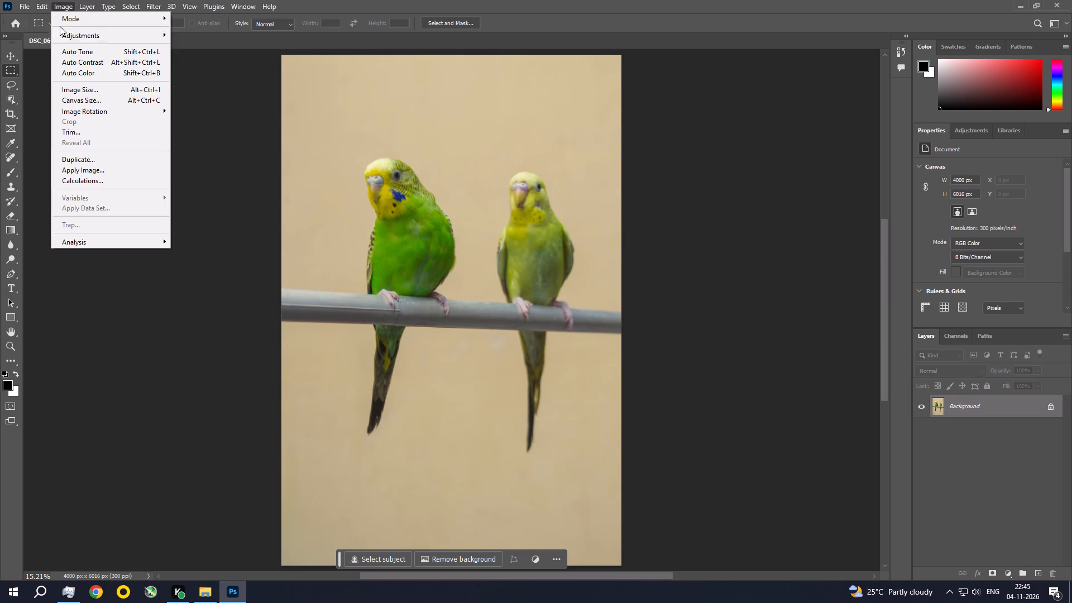
left_click(65, 41)
left_click(83, 37)
left_click(229, 125)
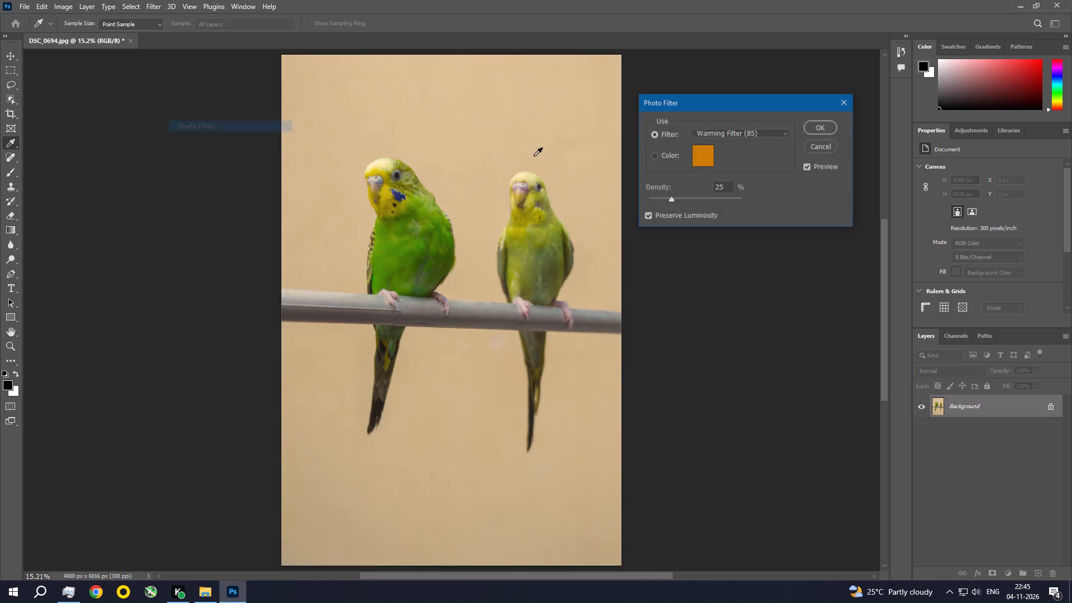
left_click(823, 127)
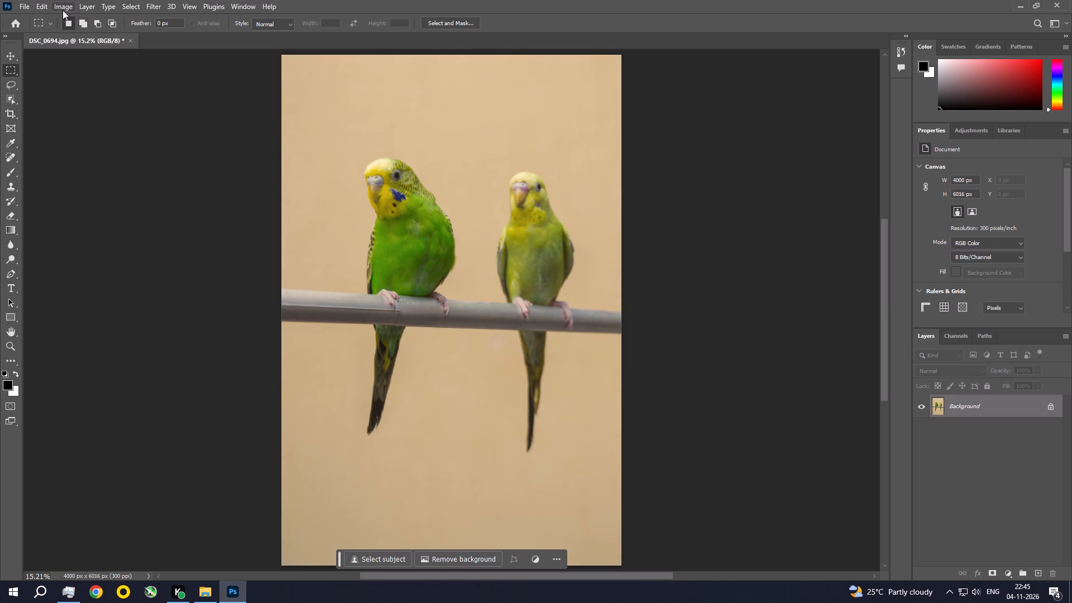
Apply an Exposure adjustment to the photo with the Offset set to 0.0050.
left_click(57, 5)
left_click(82, 41)
left_click(99, 36)
left_click(219, 66)
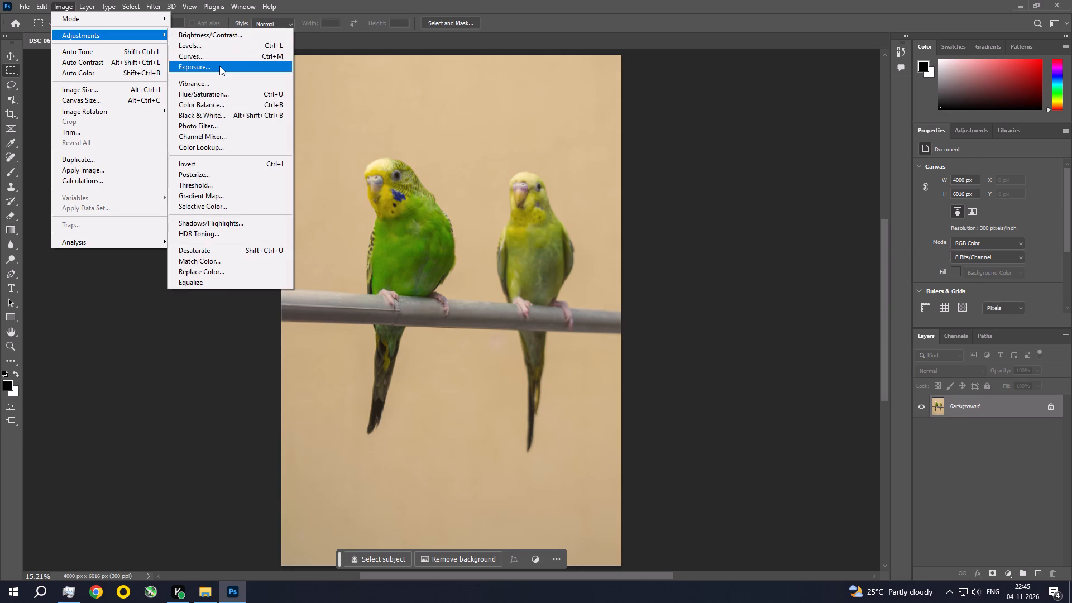
left_click(888, 202)
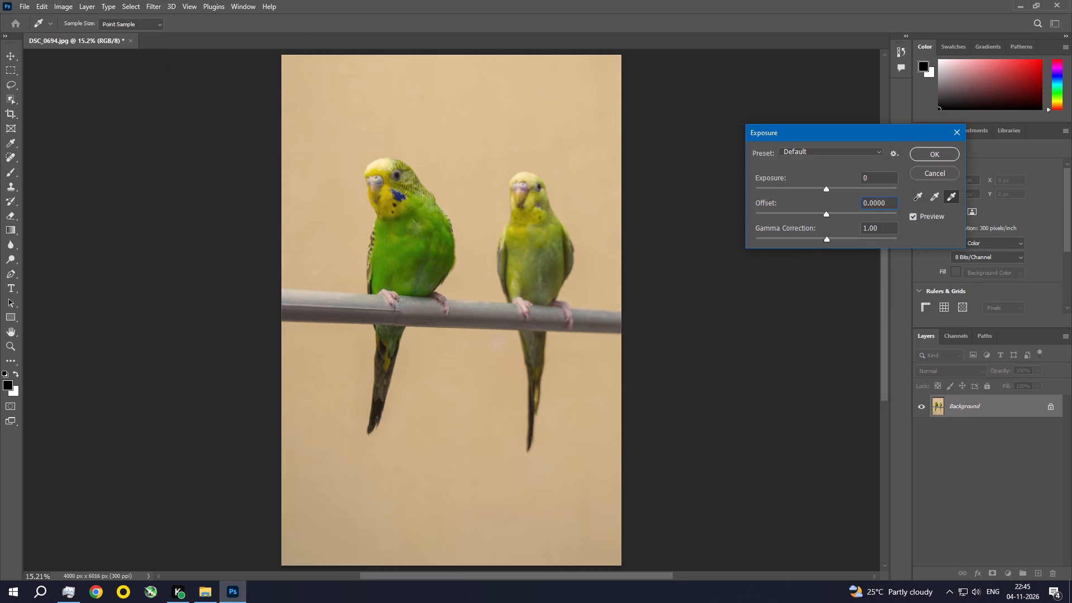
key("BackSpace")
key("BackSpace")
type("50")
key("Return")
Save DSC_0694.jpg as a baseline standard JPEG at maximum quality 12 and close the document.
key("ctrl+s")
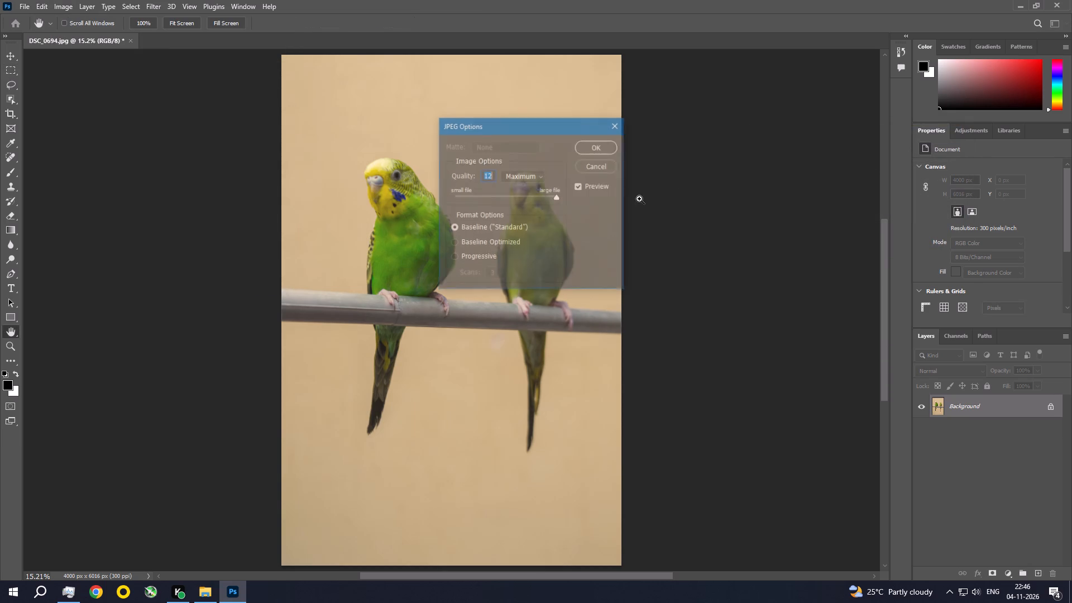
left_click_drag(599, 147, 594, 138)
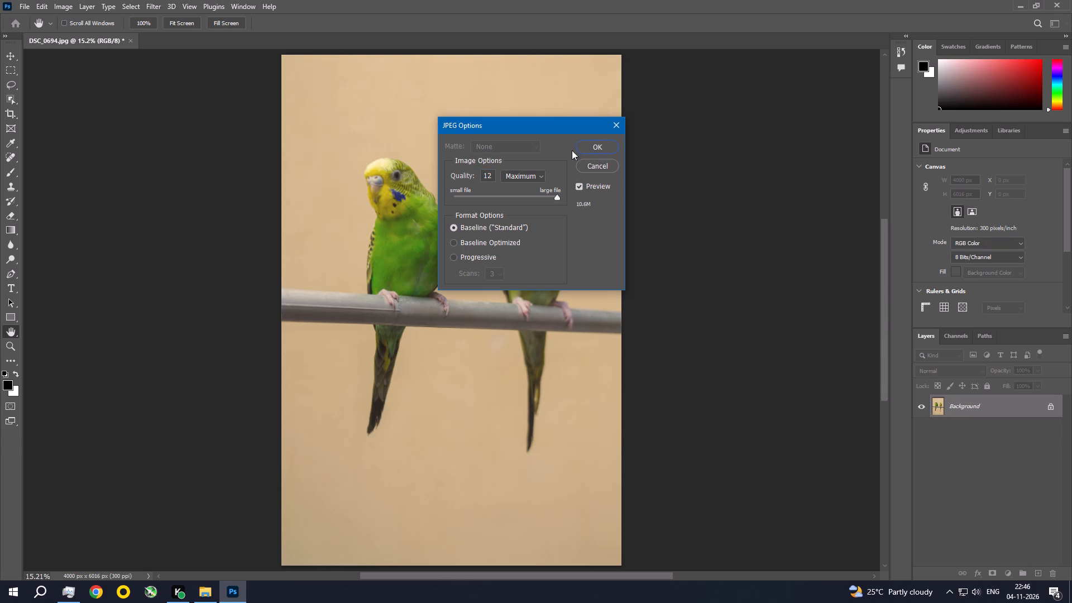
left_click(588, 150)
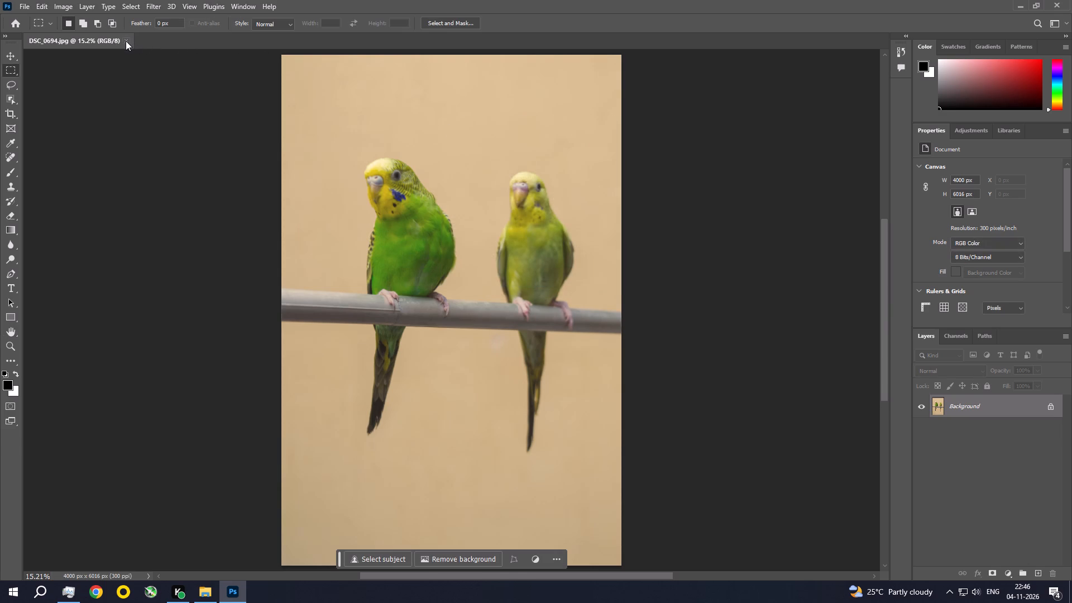
left_click(126, 41)
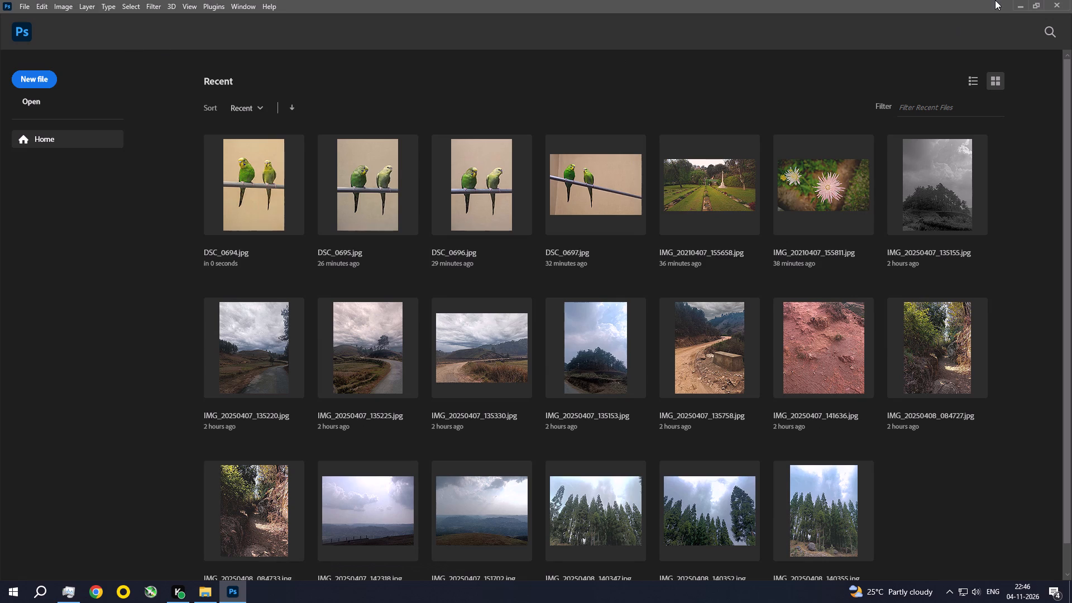
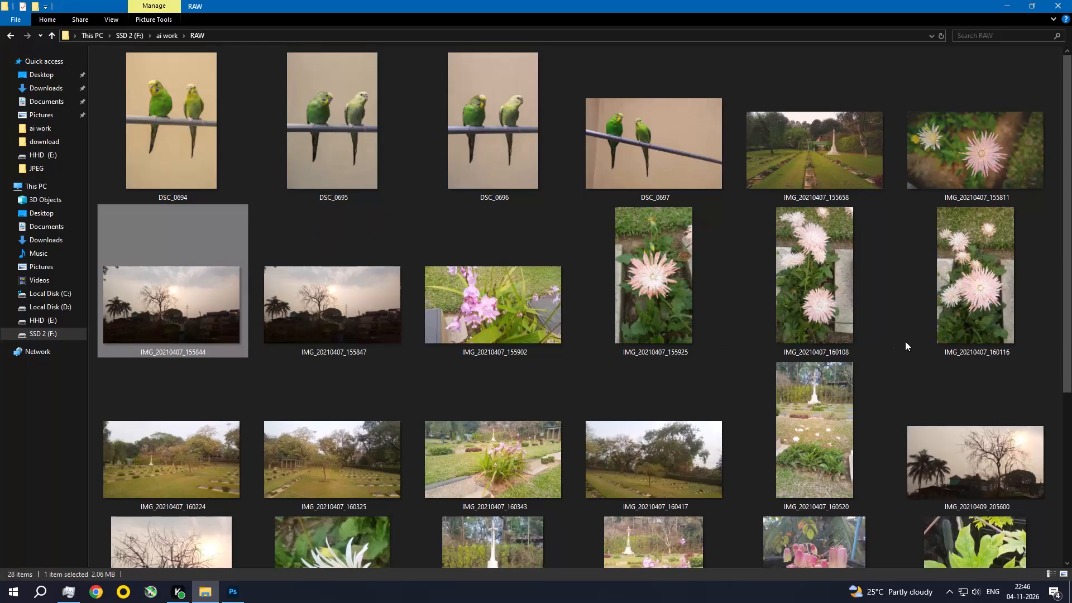
Open the six photos from IMG_20210407_155844 through IMG_20210407_160116 in Photoshop from the RAW folder.
left_click(915, 341, "shift")
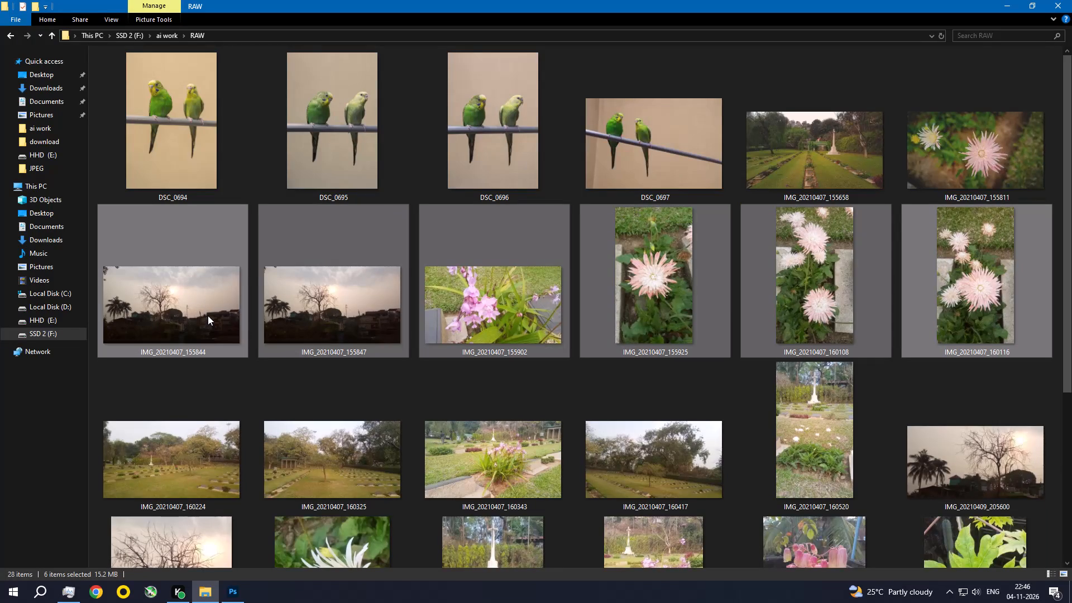
left_click_drag(123, 309, 319, 355)
key("alt+Tab")
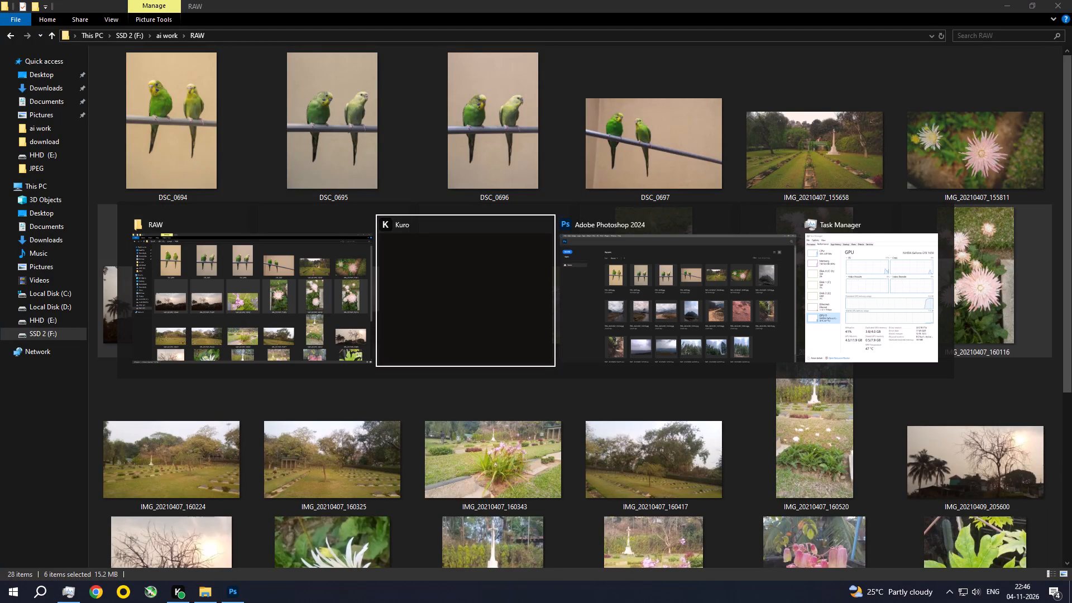
left_click_drag(319, 355, 319, 355)
key("alt+Tab")
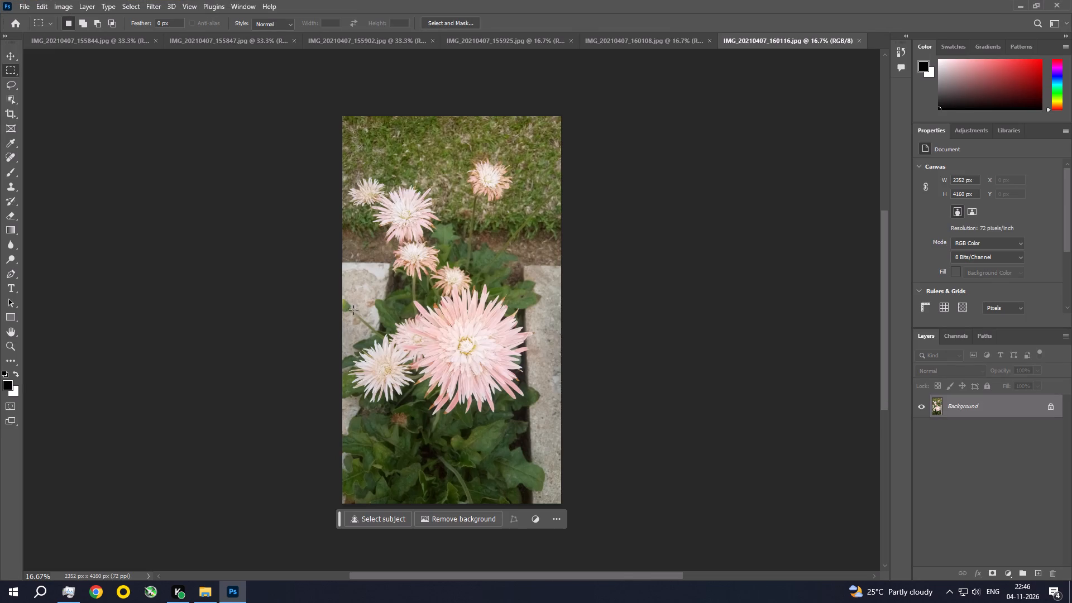
Start the Camera Raw Filter on IMG_20210407_160116.jpg in full-screen view and set Contrast to +17 and Exposure to -0.10.
left_click(158, 5)
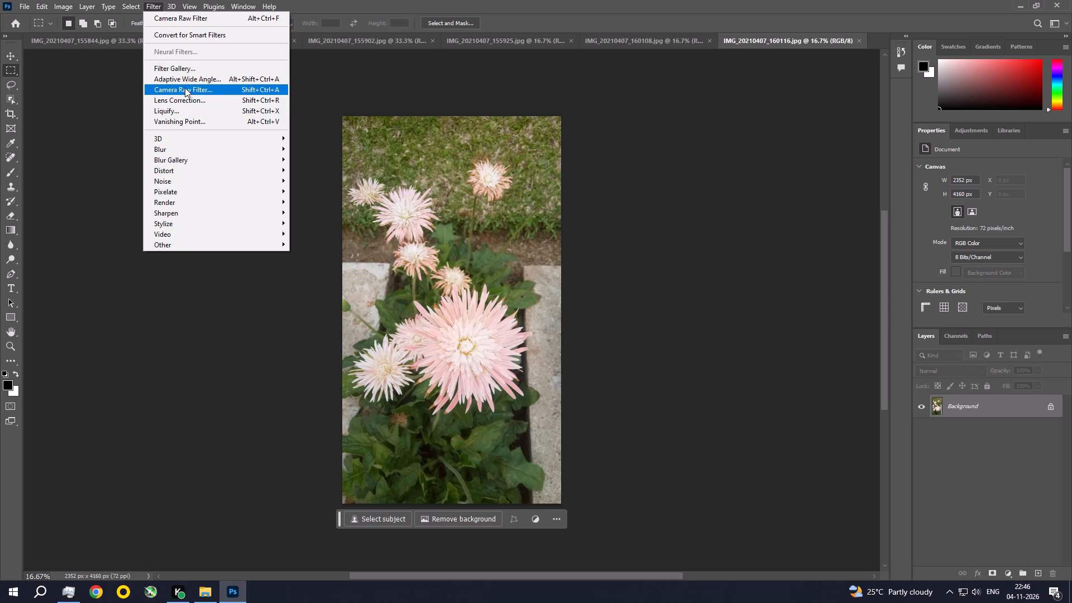
left_click(185, 87)
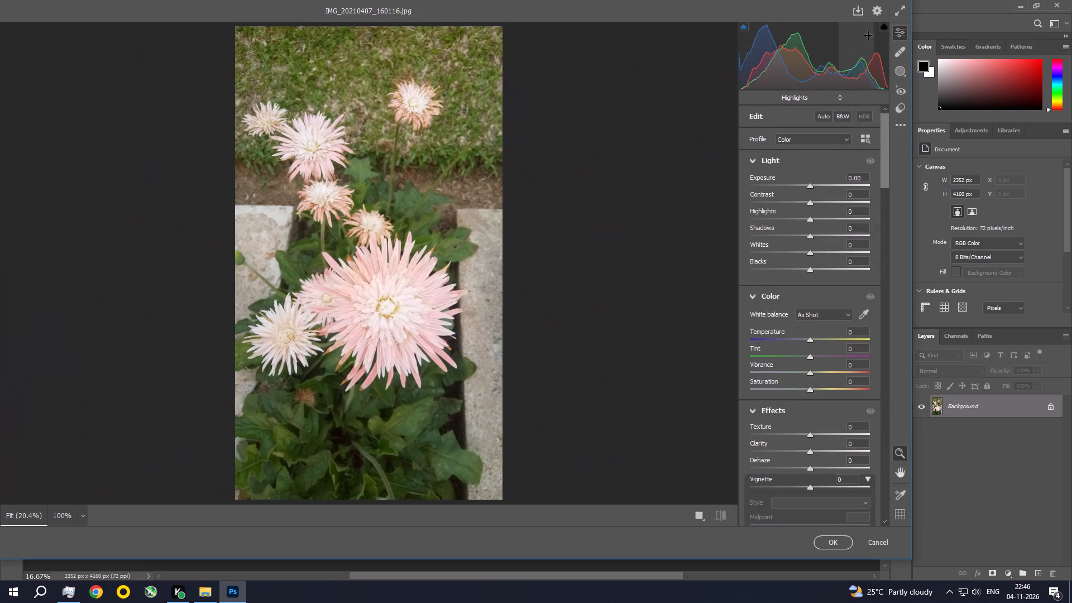
left_click(900, 15)
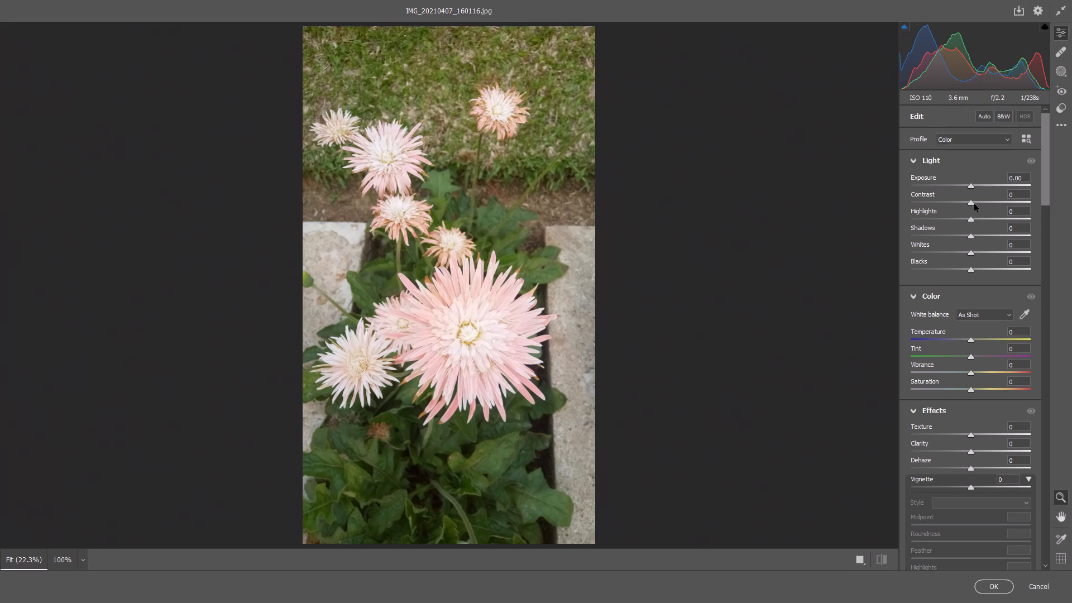
left_click_drag(974, 202, 980, 203)
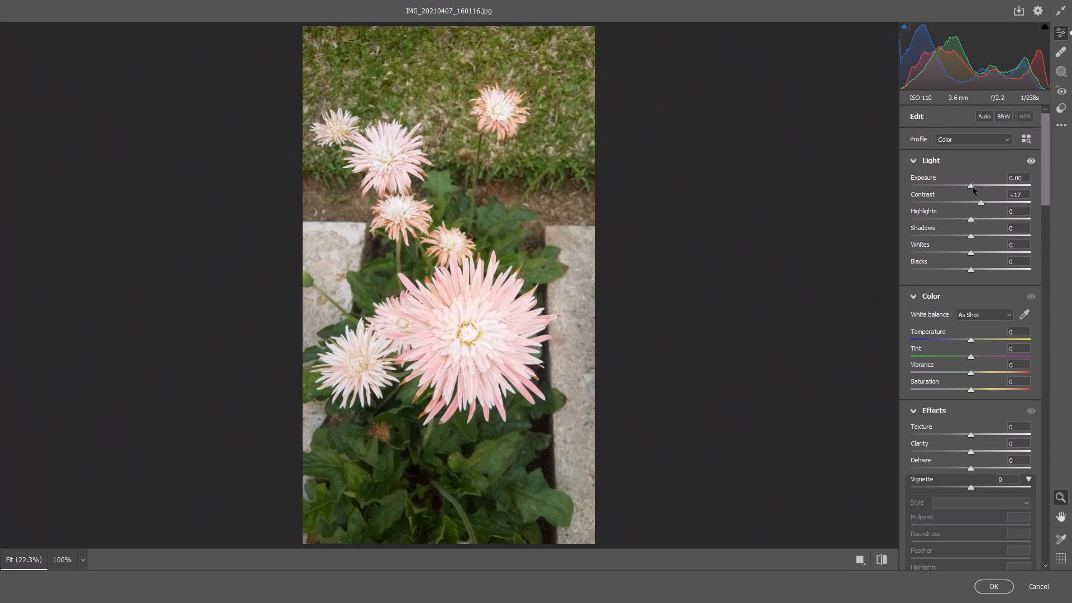
left_click(973, 187)
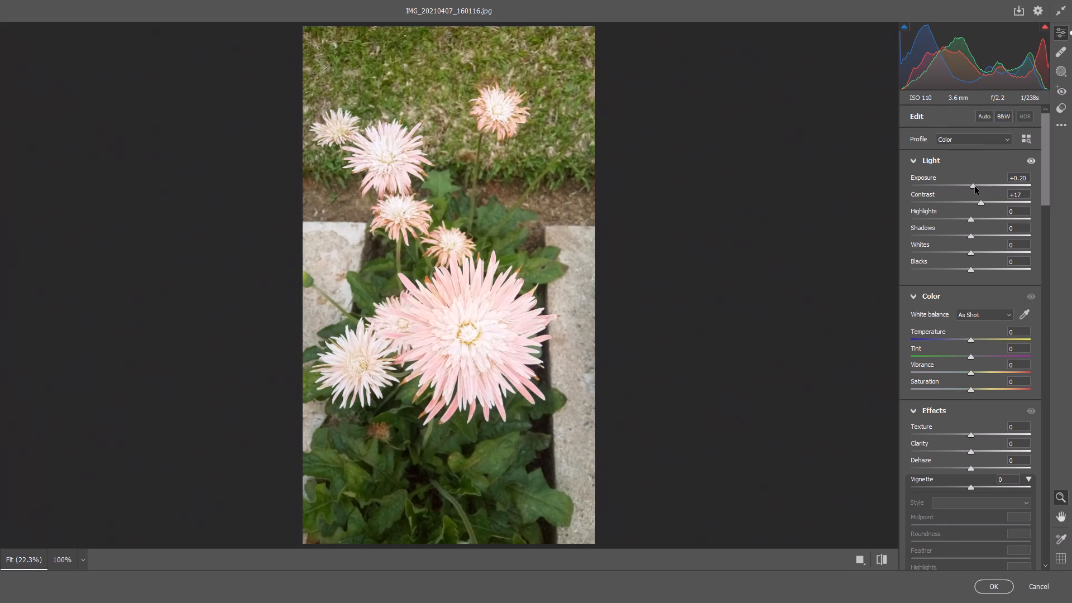
Examine the Artistic and B&W profile previews on the flower photo in the Camera Raw profile browser.
left_click(1026, 142)
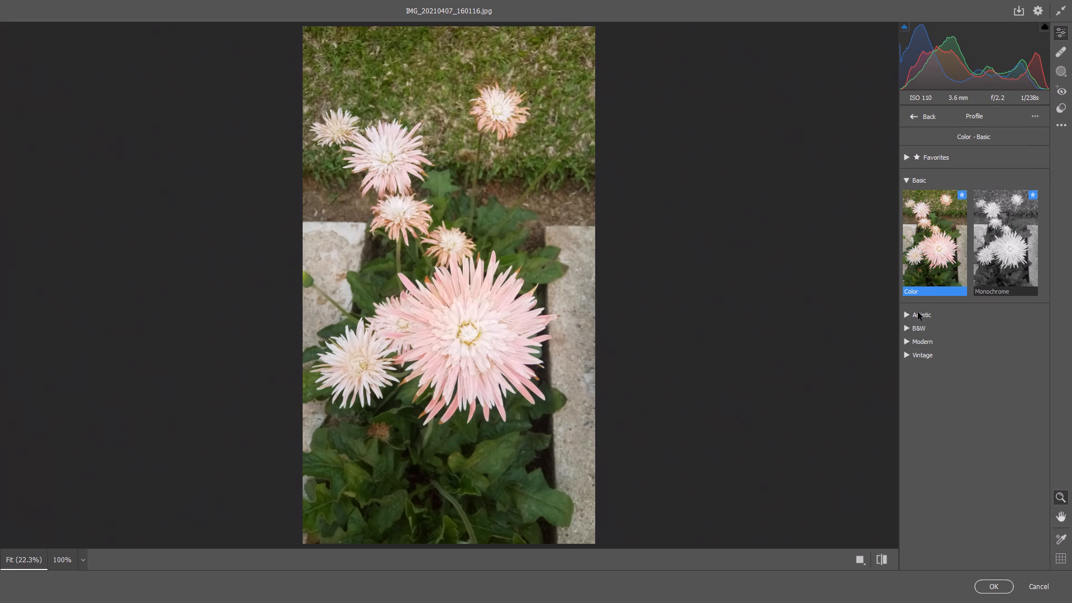
left_click(918, 312)
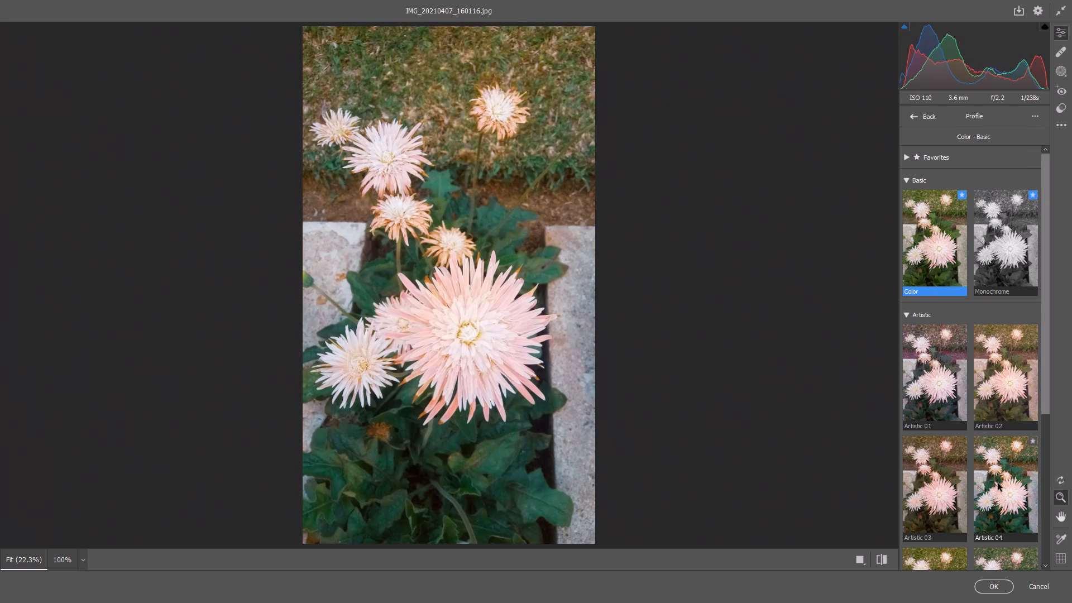
scroll(946, 491, "down", 1)
scroll(946, 491, "up", 1)
scroll(946, 491, "down", 3)
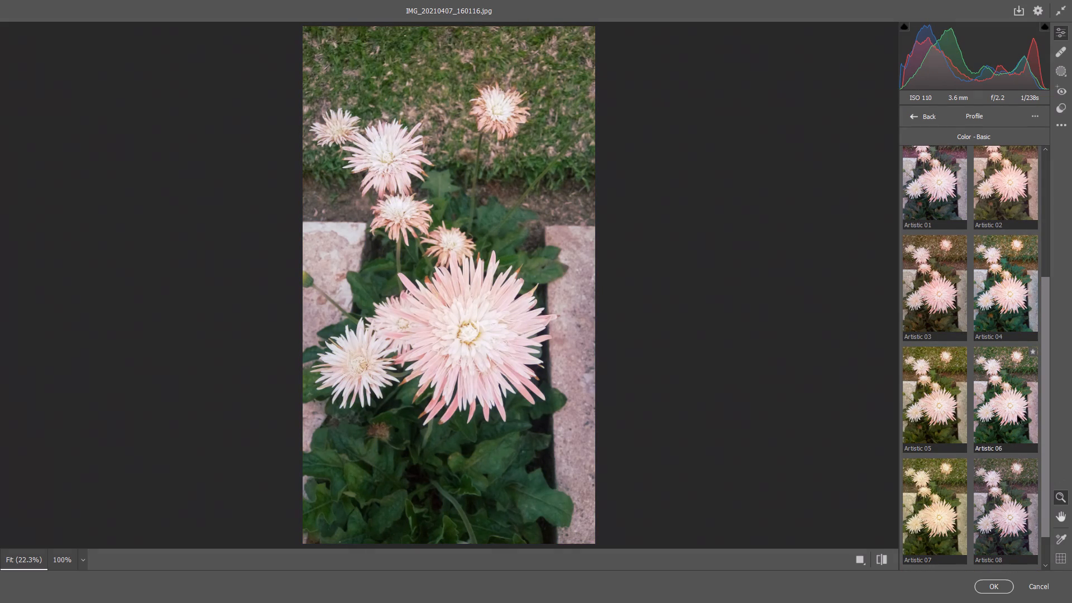
scroll(1014, 419, "down", 2)
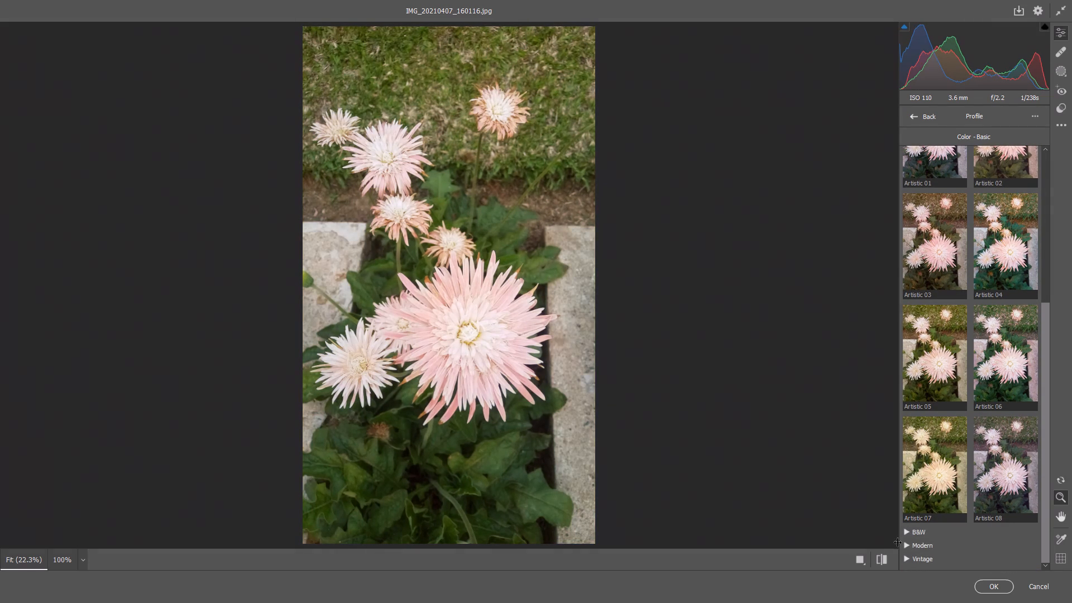
left_click(917, 533)
scroll(918, 513, "down", 7)
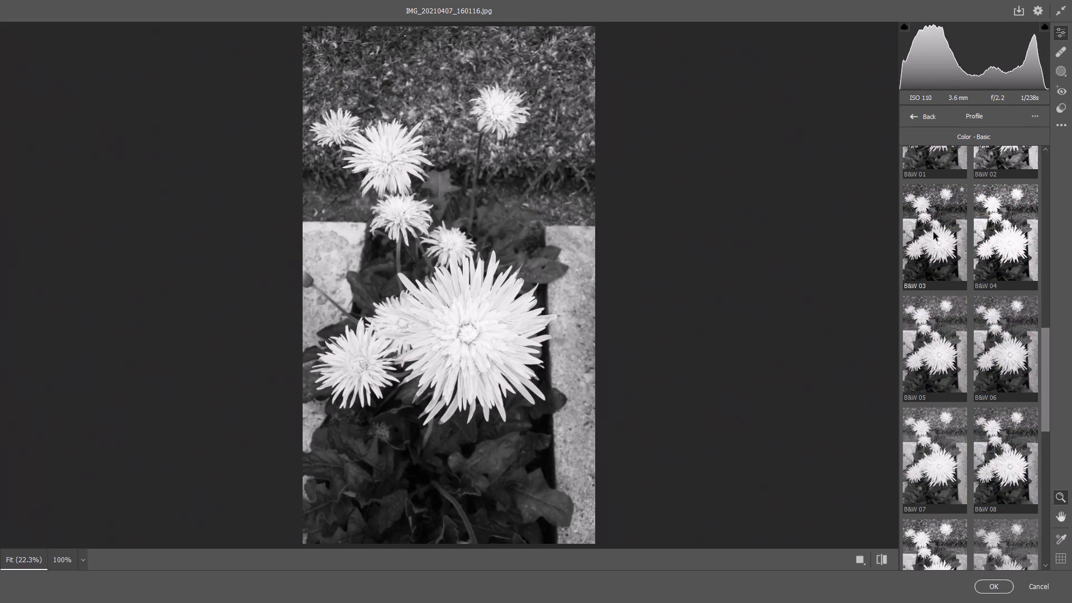
scroll(941, 336, "up", 1)
scroll(941, 343, "down", 4)
scroll(942, 353, "up", 1)
scroll(942, 360, "down", 3)
scroll(958, 398, "up", 2)
scroll(958, 399, "down", 5)
scroll(958, 405, "up", 1)
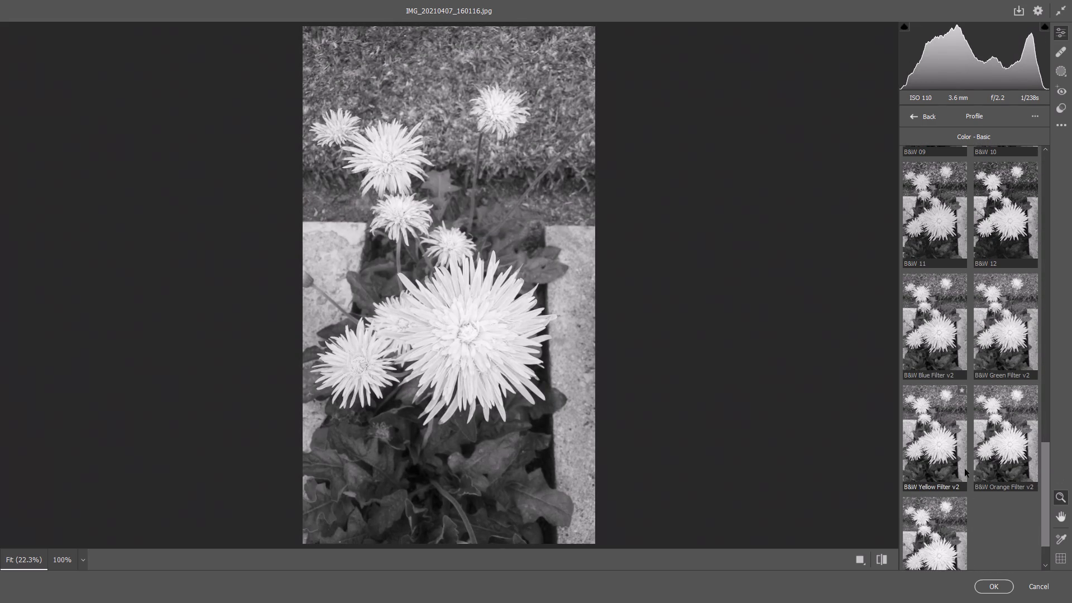
scroll(980, 531, "down", 7)
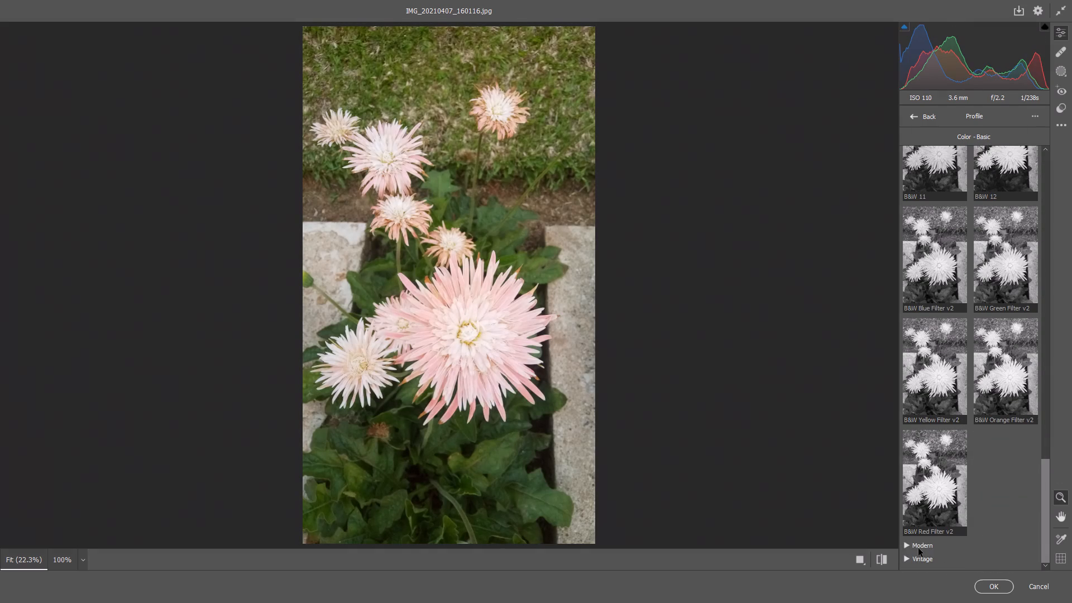
Apply the Modern 02 profile from the Modern group at amount 100 and return to the edit controls.
left_click(918, 548)
scroll(921, 532, "down", 2)
scroll(921, 532, "up", 1)
scroll(921, 532, "down", 2)
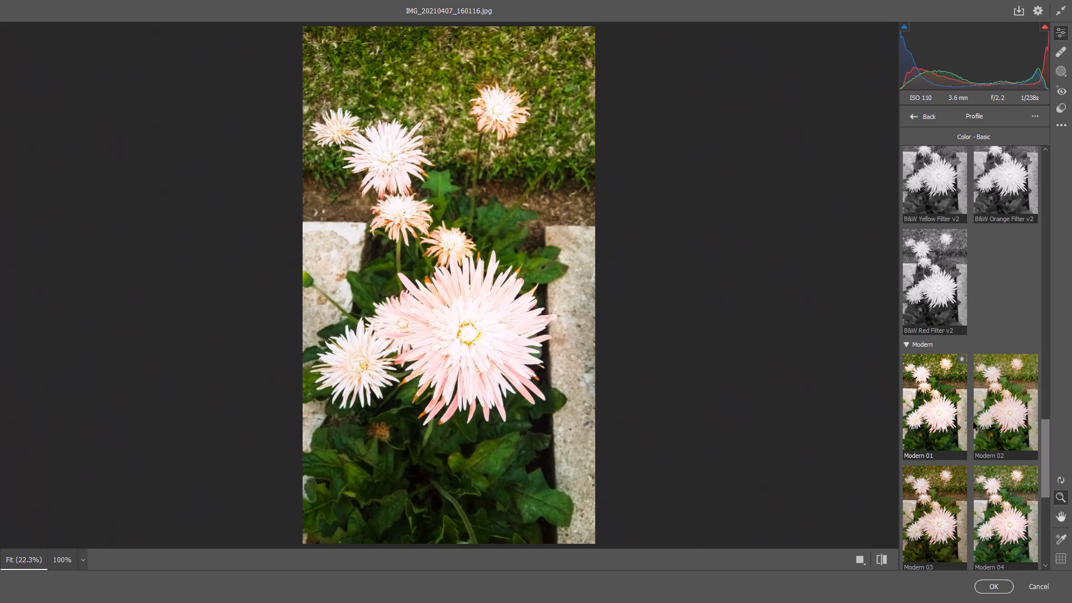
left_click(1004, 423)
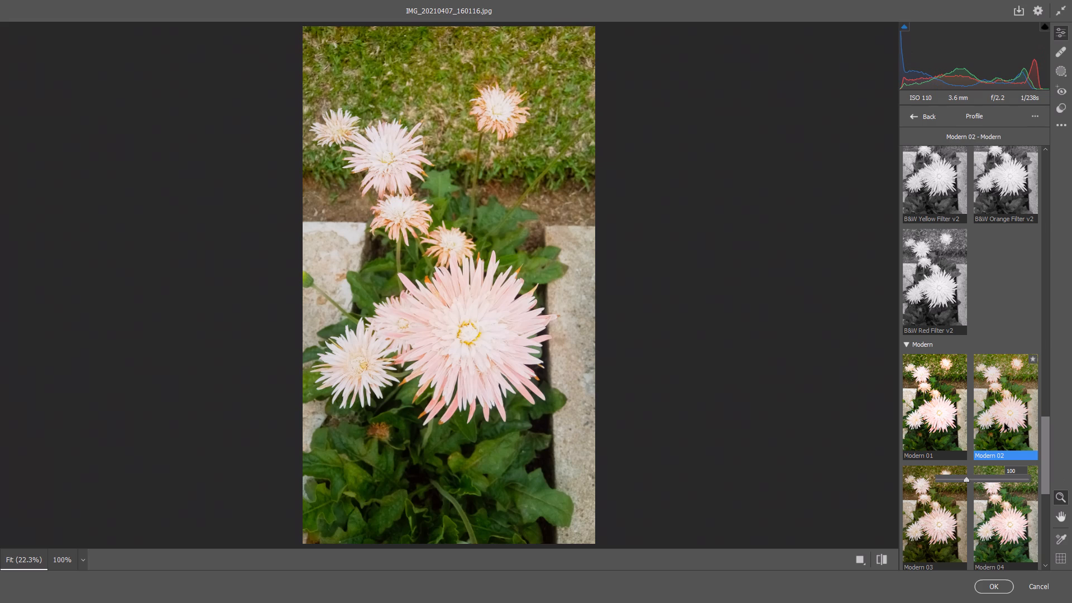
left_click(1004, 423)
double_click(983, 425)
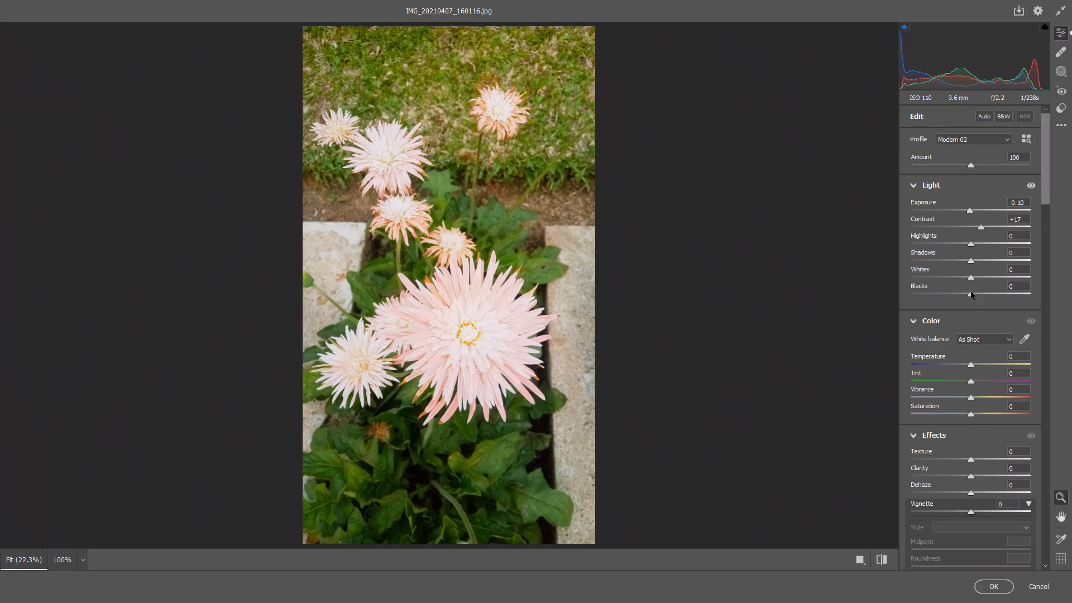
Adjust the flower photo's light settings to Highlights -30, Shadows +30 and Exposure -0.60.
left_click_drag(971, 244, 954, 248)
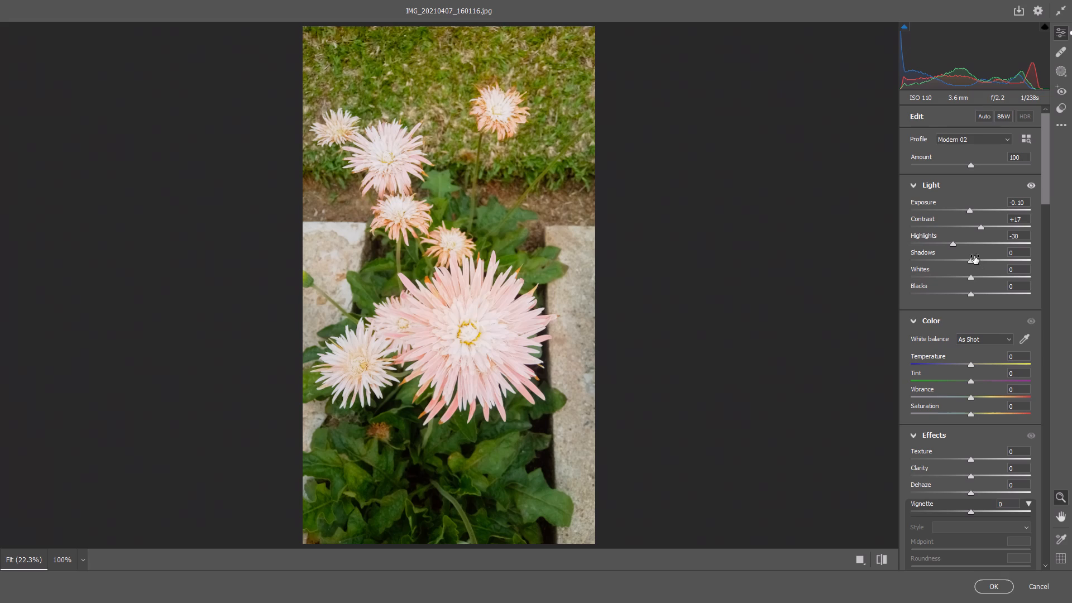
left_click_drag(970, 260, 988, 266)
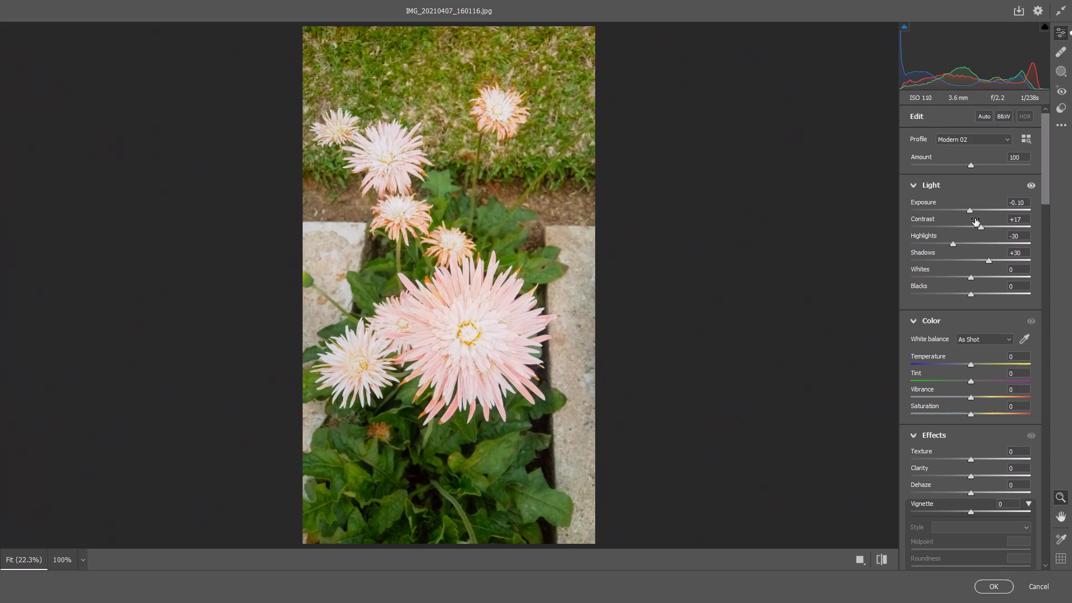
left_click_drag(968, 212, 963, 210)
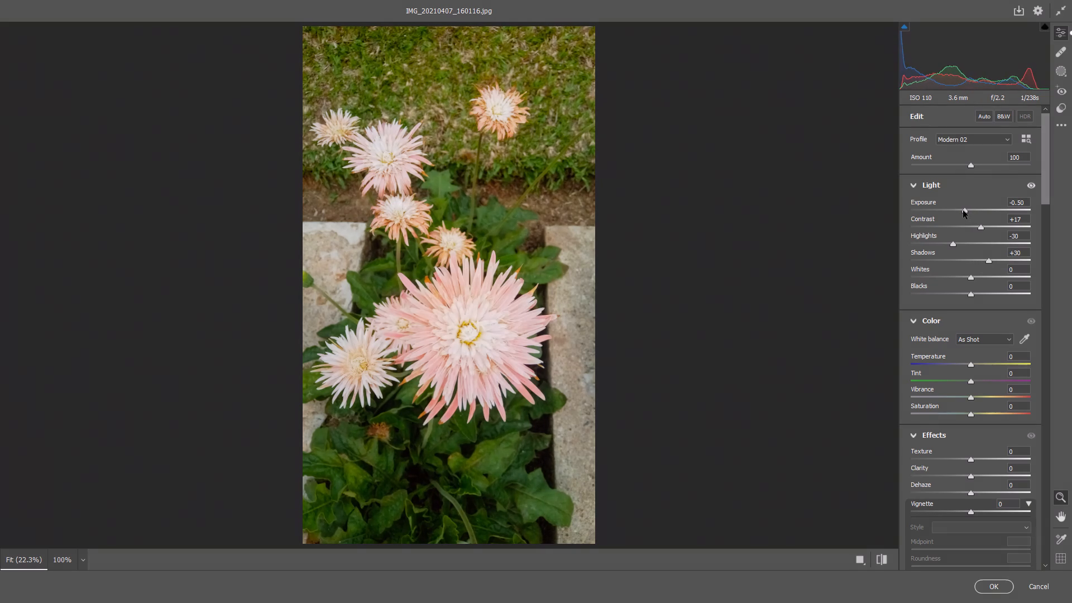
left_click_drag(963, 210, 962, 210)
Set the flower photo's effects to Texture +10, Clarity +8, Dehaze +11 and Vignette -21.
left_click_drag(1045, 171, 1045, 178)
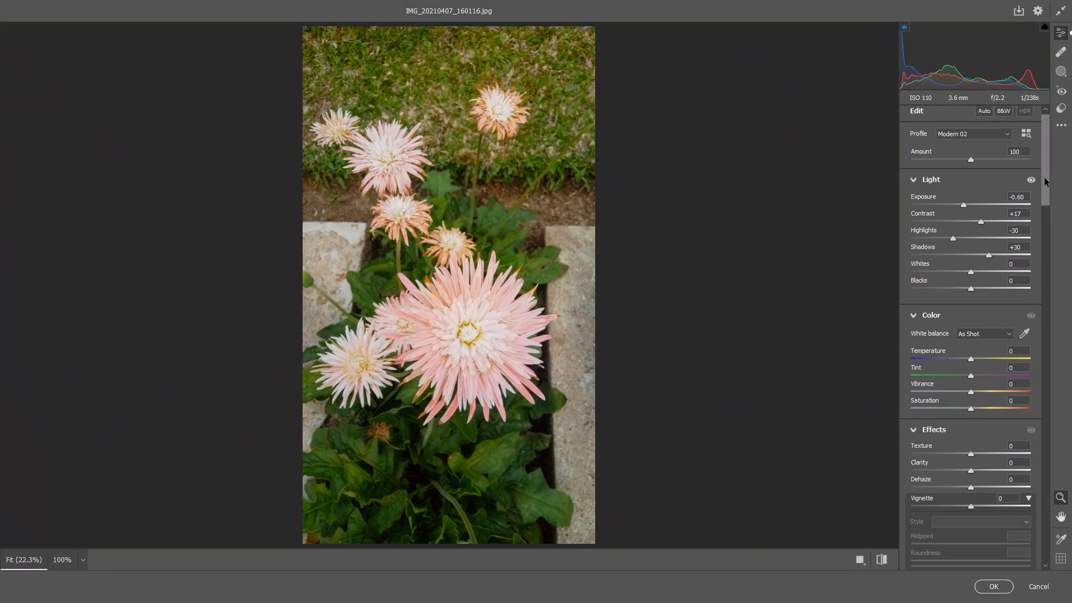
left_click_drag(1045, 178, 1042, 208)
left_click_drag(971, 269, 976, 270)
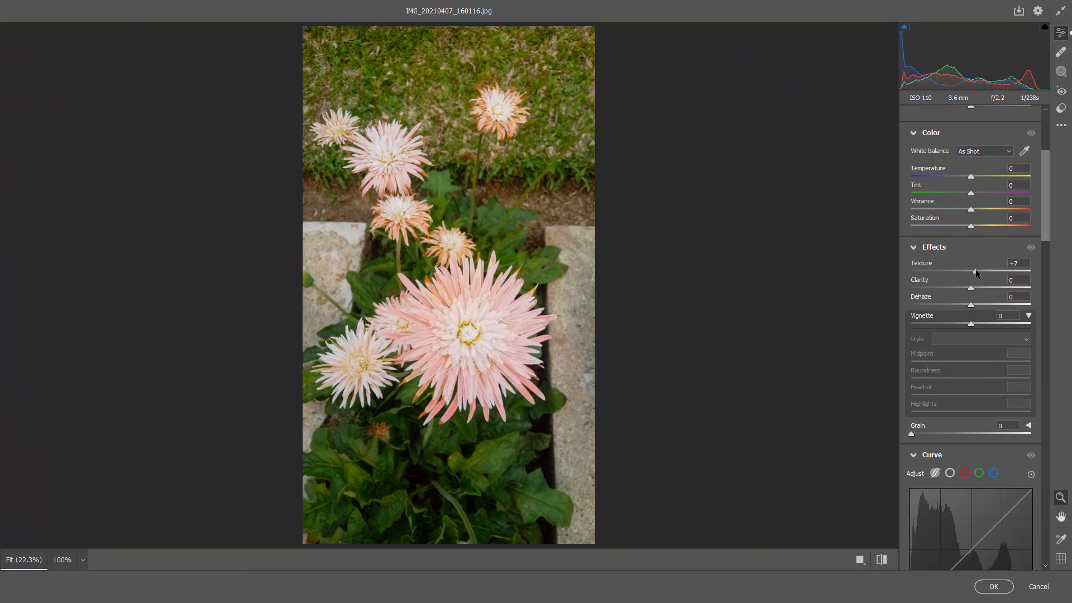
left_click_drag(976, 270, 978, 271)
left_click(489, 319)
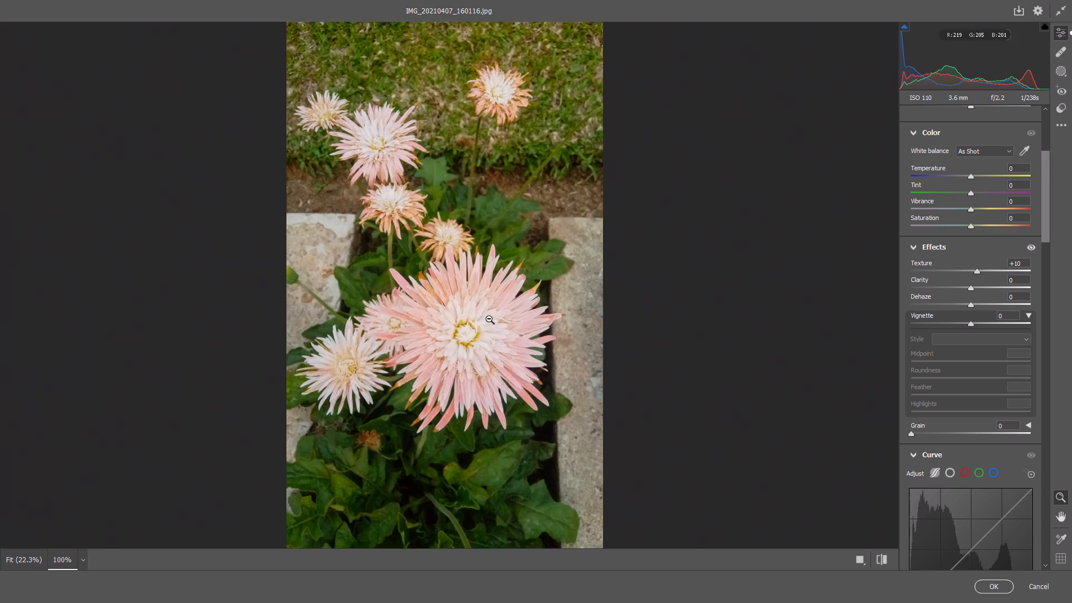
left_click(489, 319)
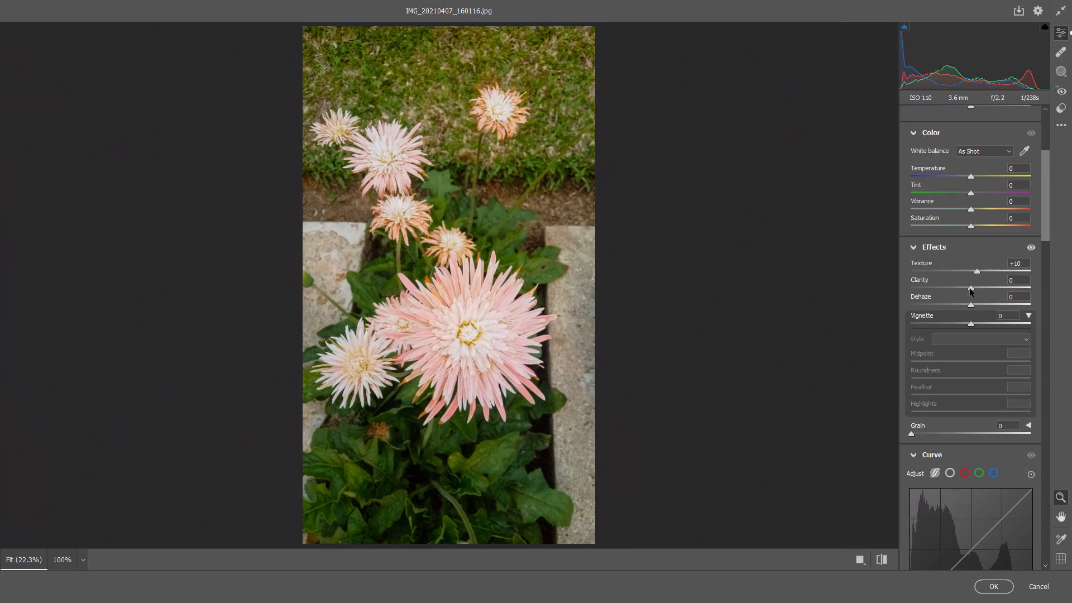
left_click_drag(971, 288, 976, 288)
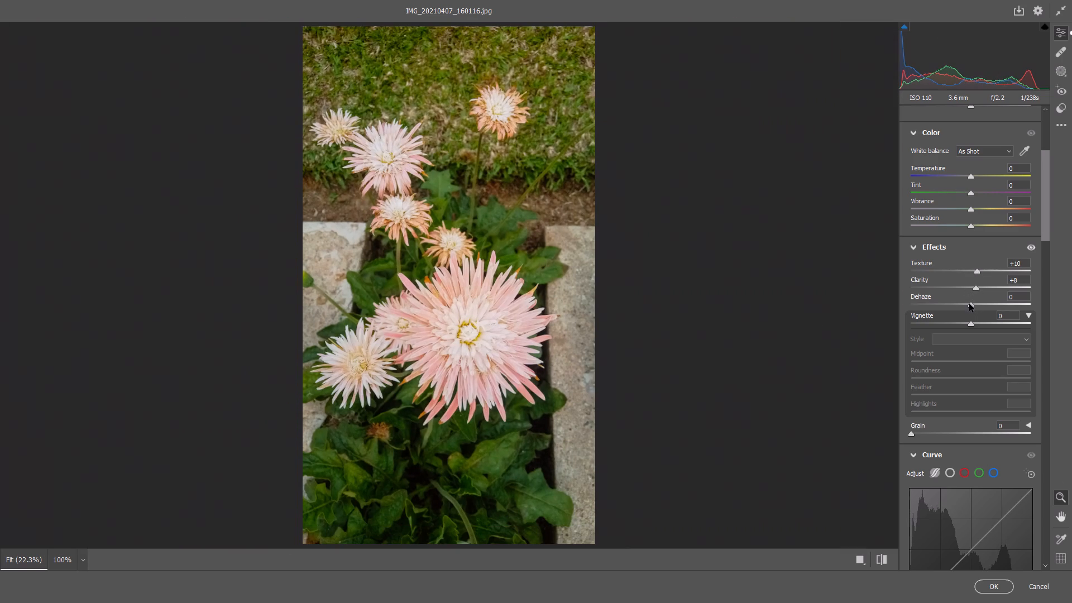
left_click_drag(969, 303, 981, 305)
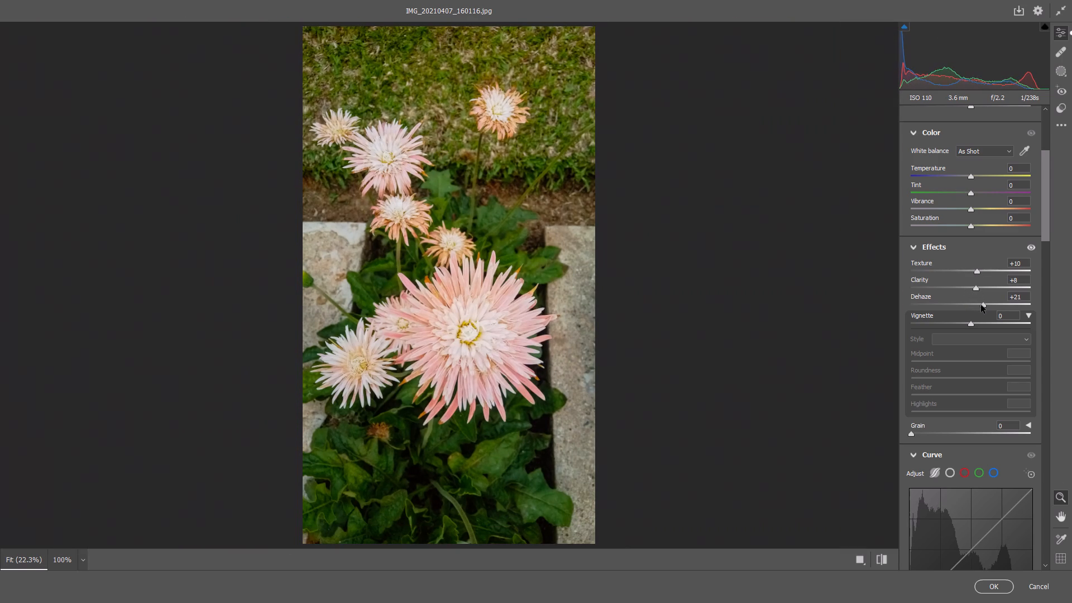
left_click_drag(981, 305, 975, 303)
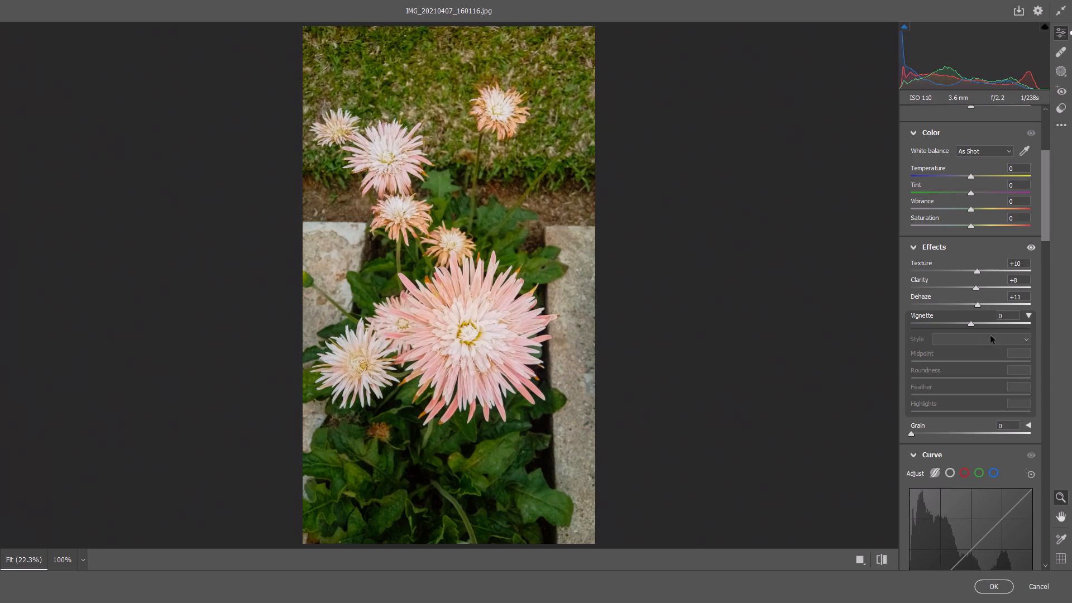
left_click_drag(970, 322, 964, 316)
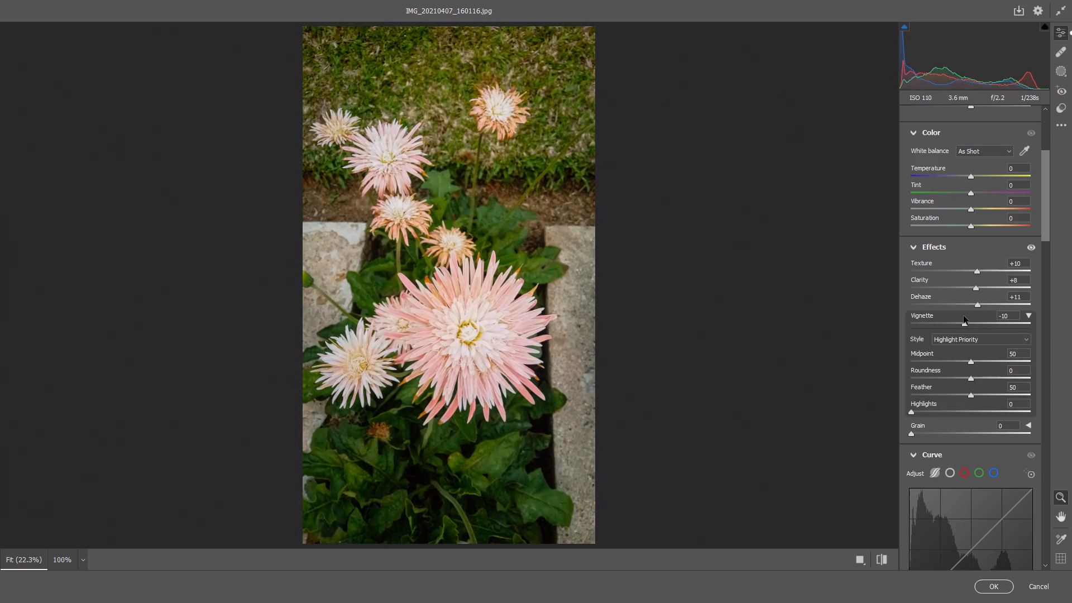
left_click_drag(964, 316, 958, 315)
left_click(490, 335)
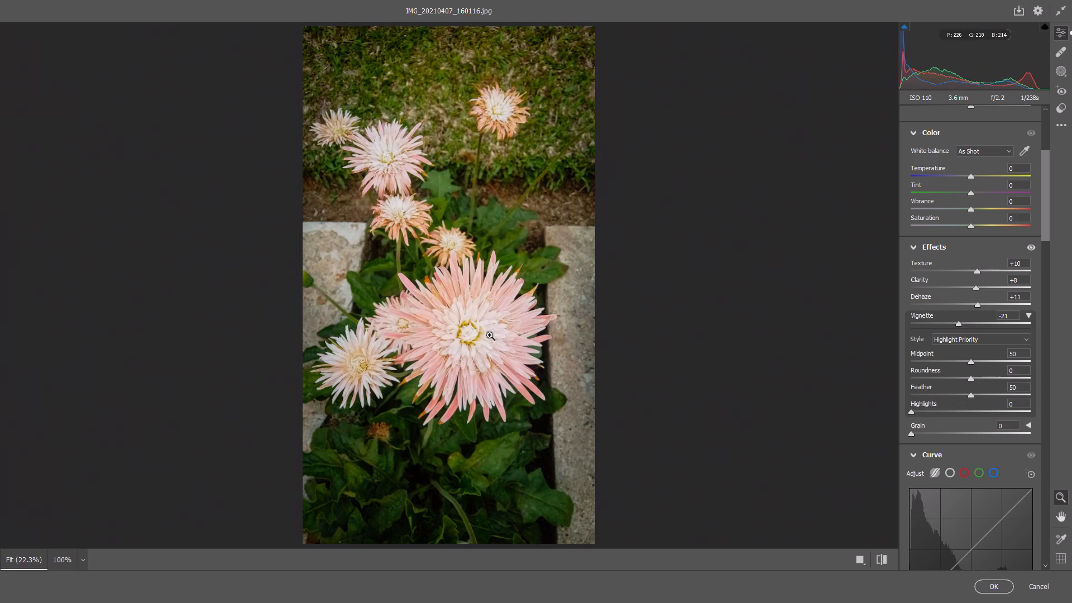
left_click(490, 335)
Adjust the parametric tone curve to Highlights -24 and Lights -14.
left_click_drag(1046, 208, 1046, 269)
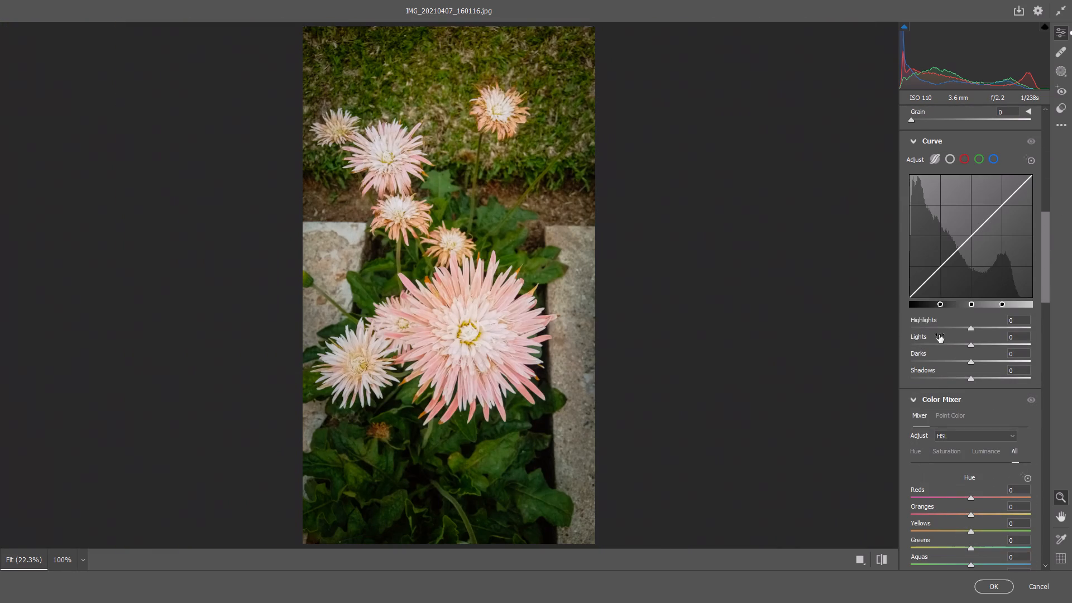
left_click_drag(968, 329, 960, 327)
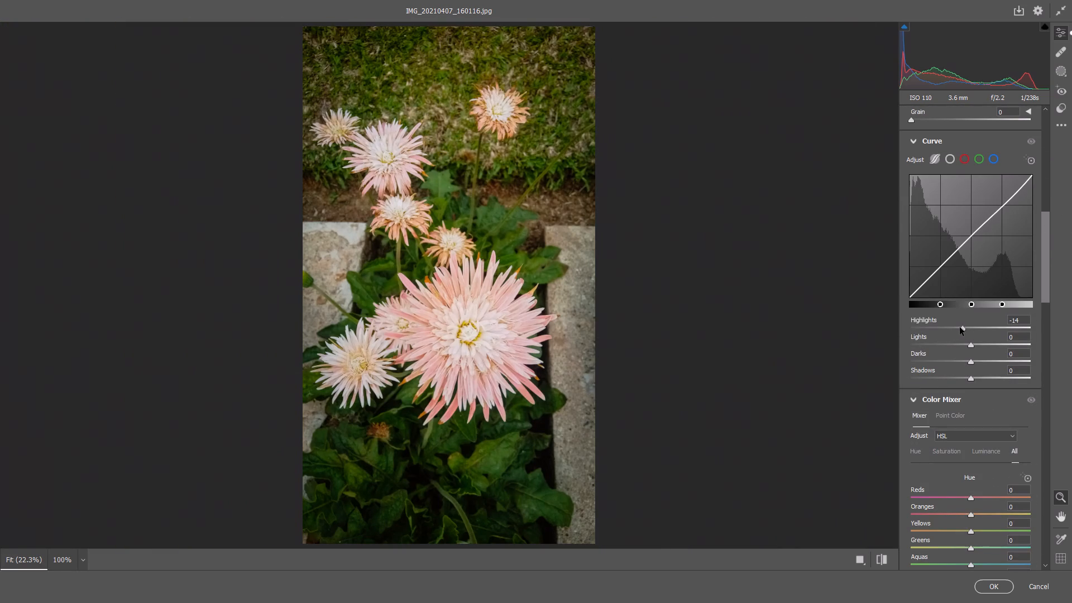
left_click_drag(960, 327, 954, 328)
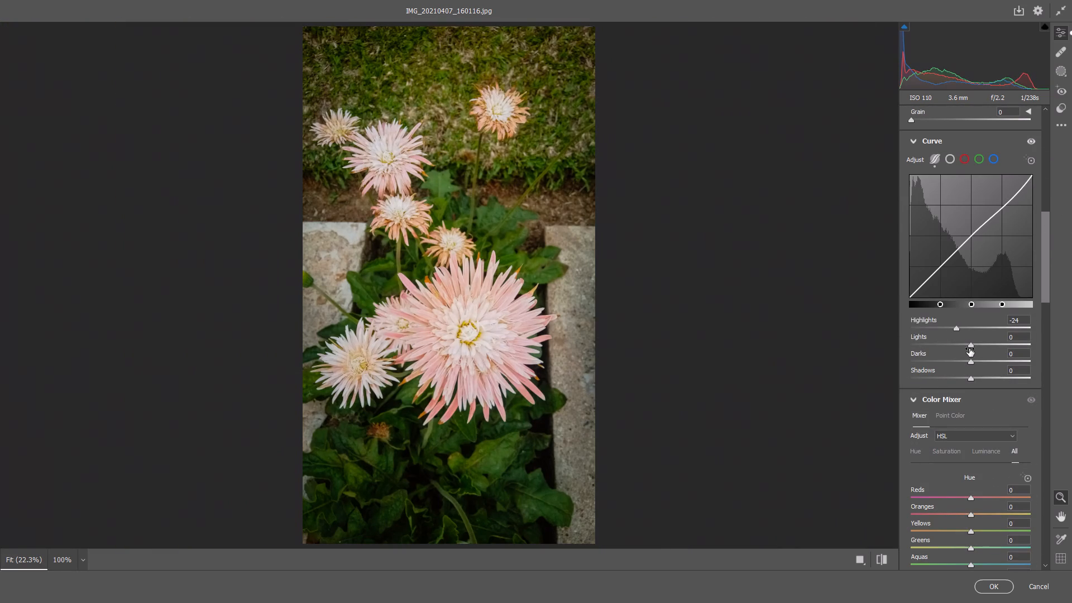
left_click_drag(970, 345, 962, 343)
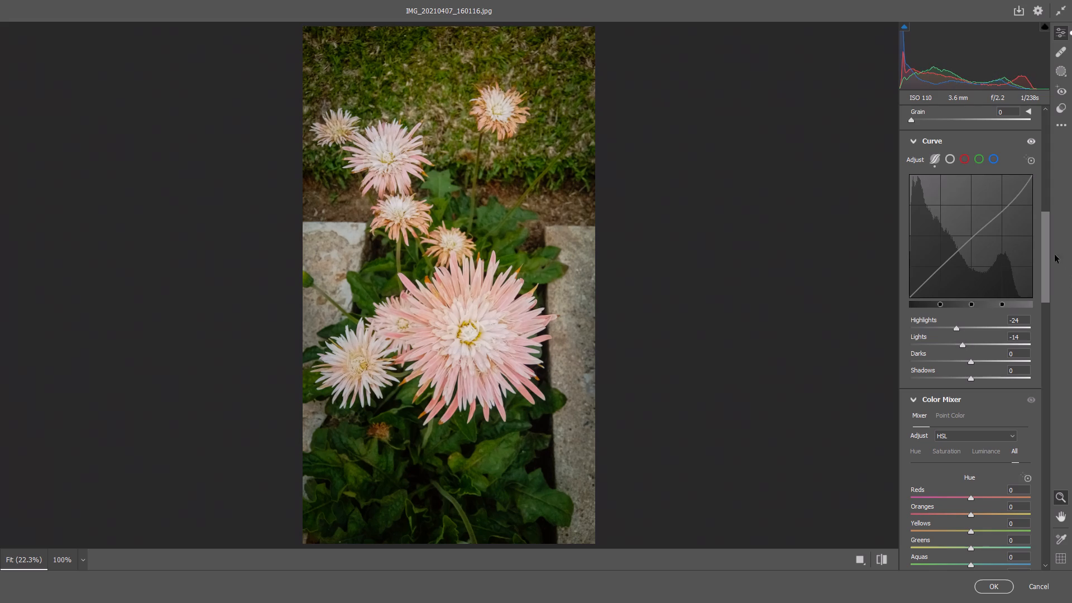
Set the flower photo's detail settings to Sharpening 13, Noise Reduction 12 and Color Noise Reduction 12.
left_click_drag(1045, 248, 1039, 417)
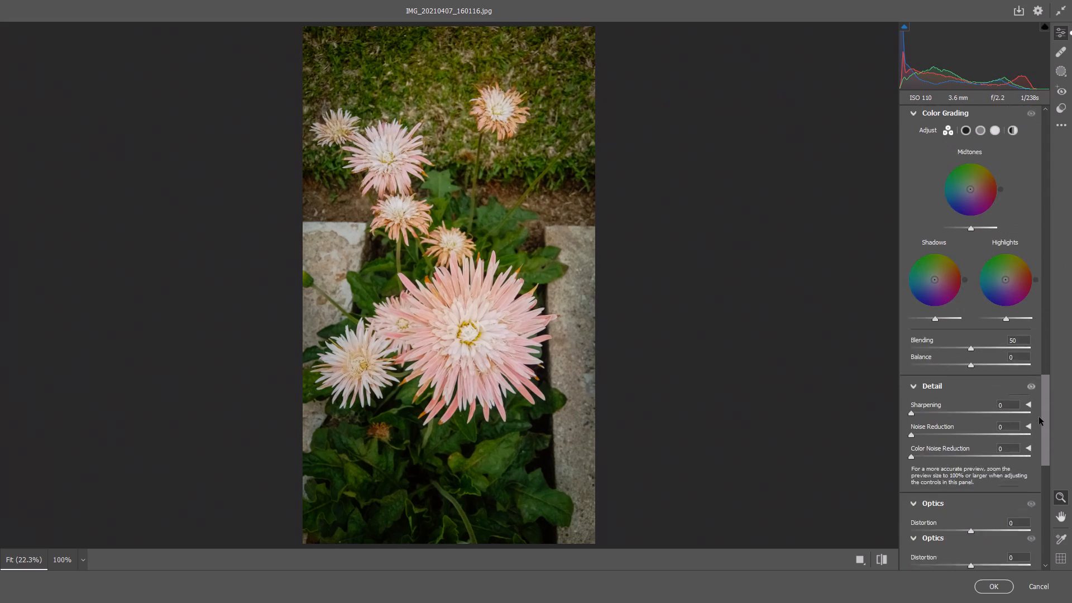
left_click_drag(1039, 417, 1036, 441)
left_click(921, 258)
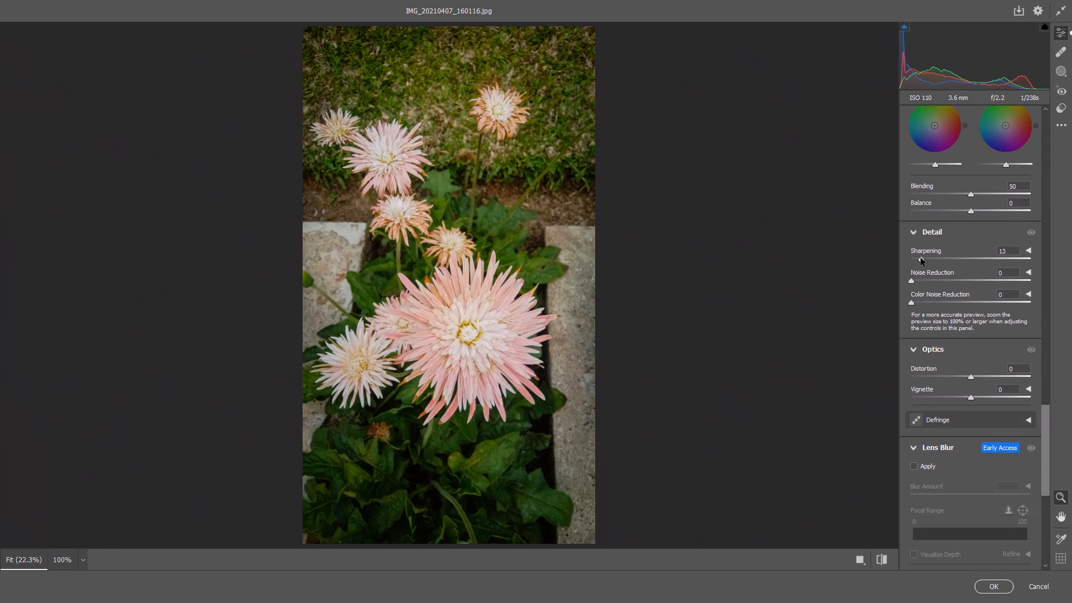
left_click(925, 279)
left_click(925, 300)
Raise the flower photo's Exposure to -0.30 in the light settings.
left_click_drag(1047, 432, 1050, 502)
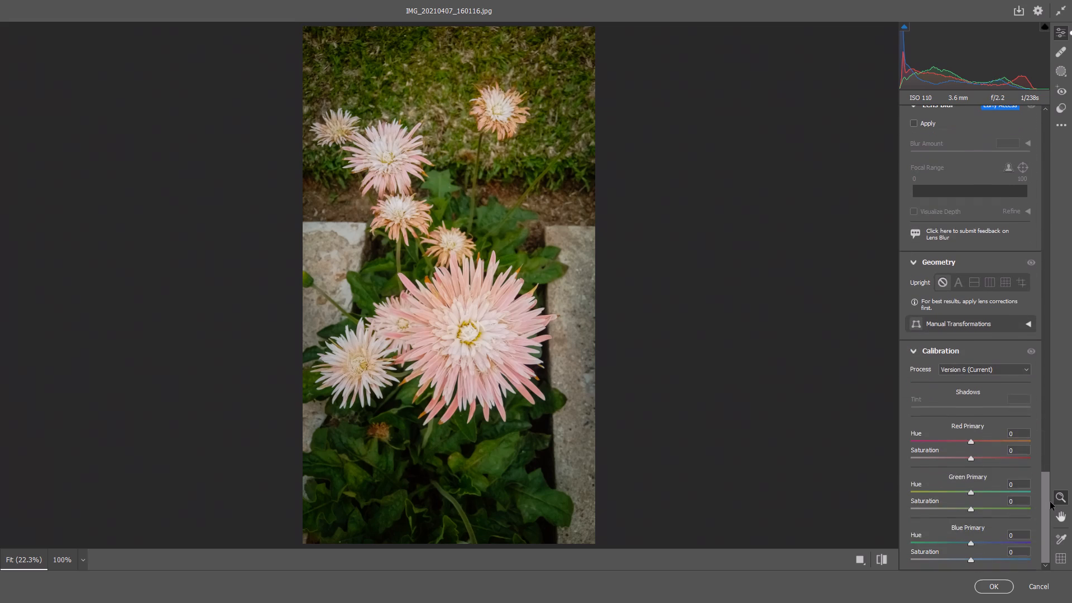
left_click_drag(1050, 502, 1037, 405)
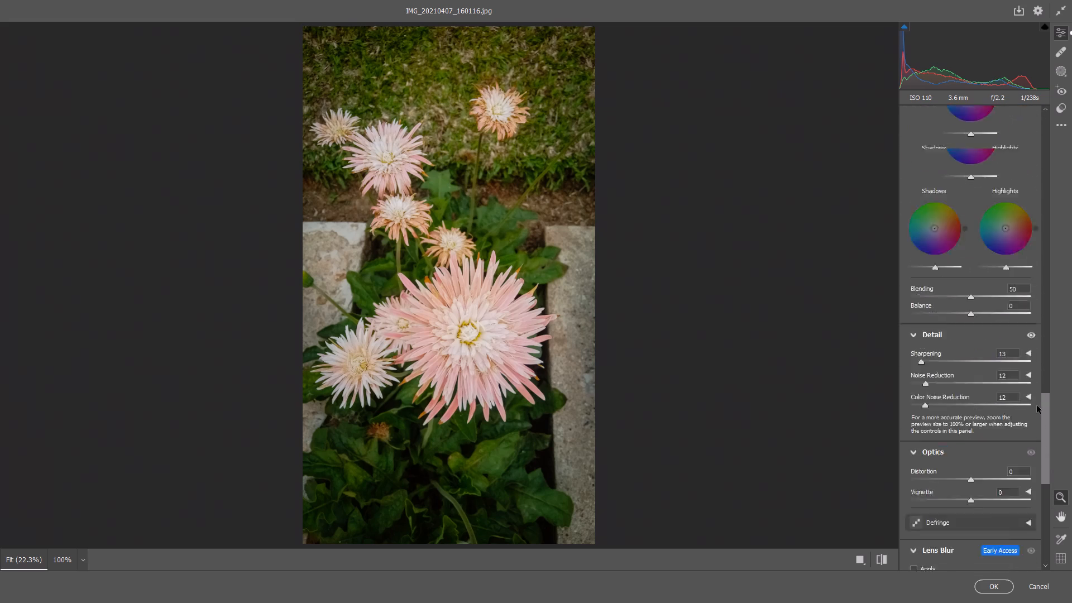
left_click_drag(1037, 405, 1020, 170)
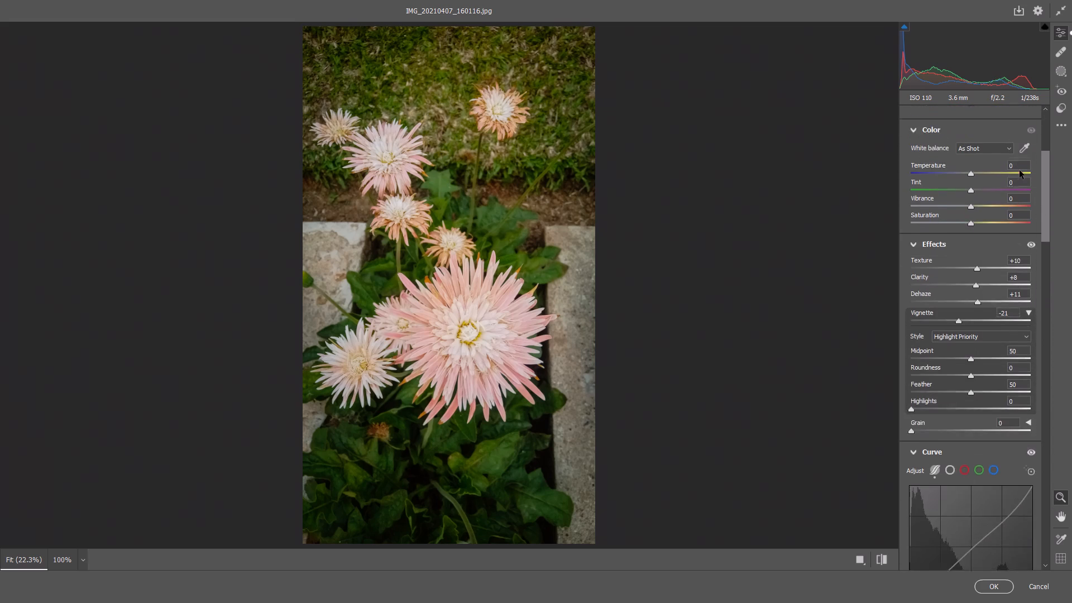
left_click_drag(1020, 170, 1036, 121)
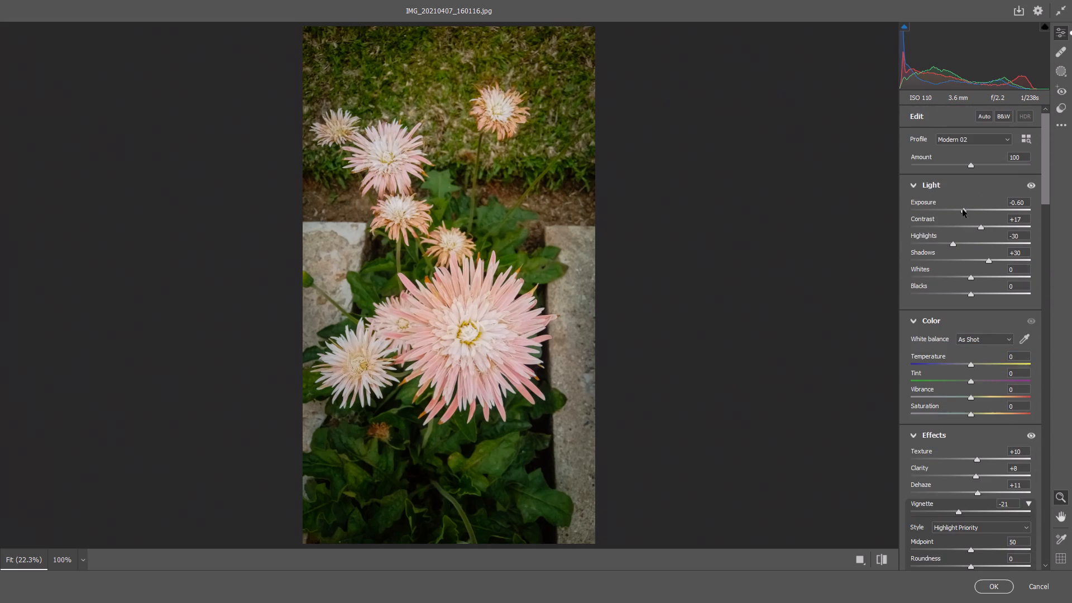
left_click(963, 209)
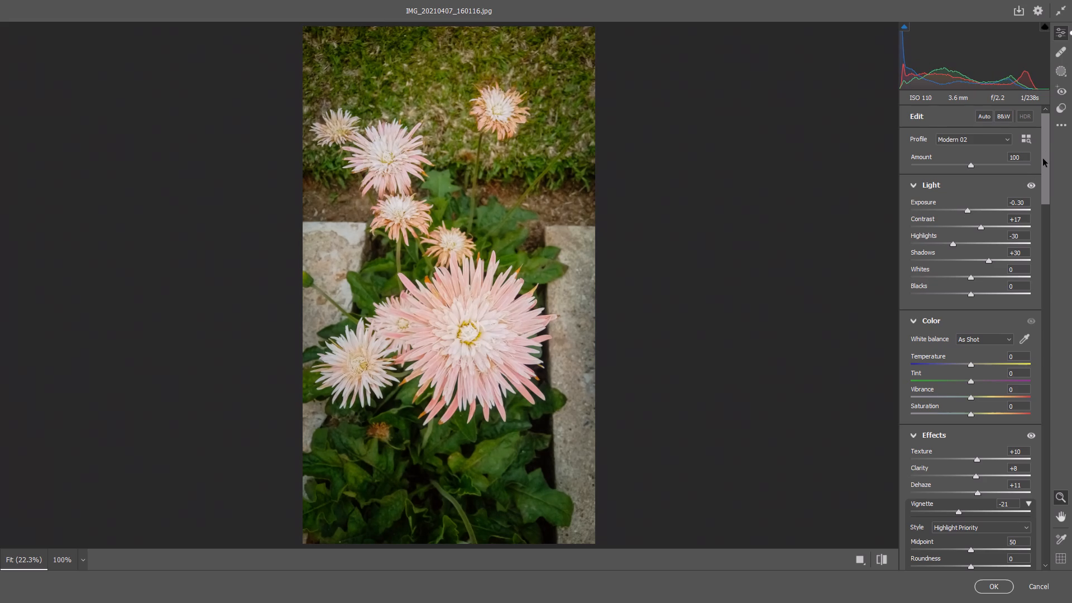
Apply Lens Blur to the flower photo with the bokeh Boost at 58 and commit the Camera Raw edits.
left_click_drag(1045, 147, 1059, 442)
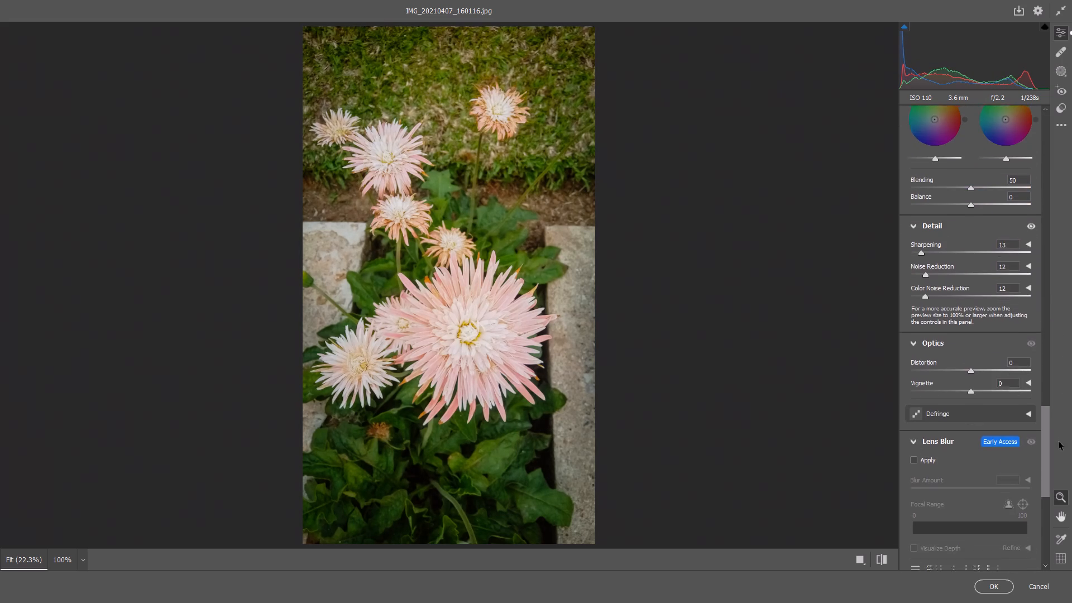
left_click_drag(1059, 442, 1057, 468)
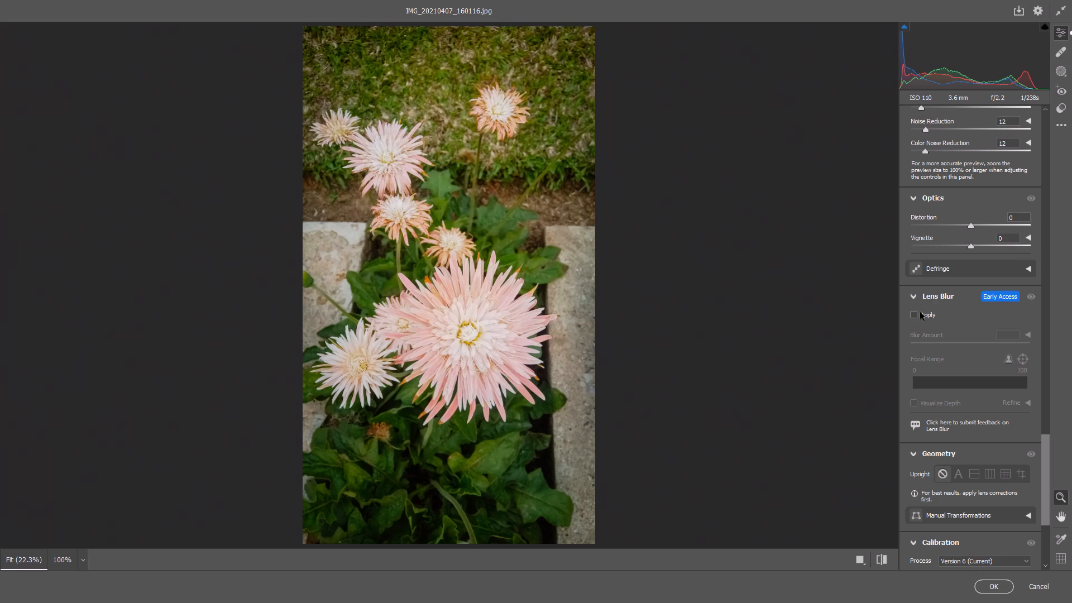
left_click(913, 318)
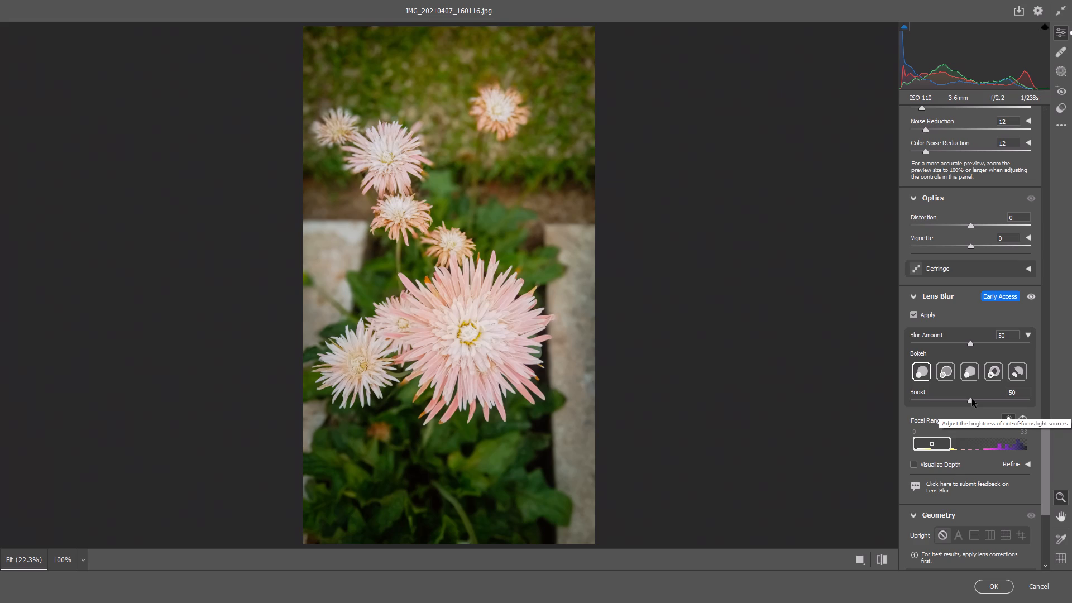
left_click_drag(972, 399, 982, 401)
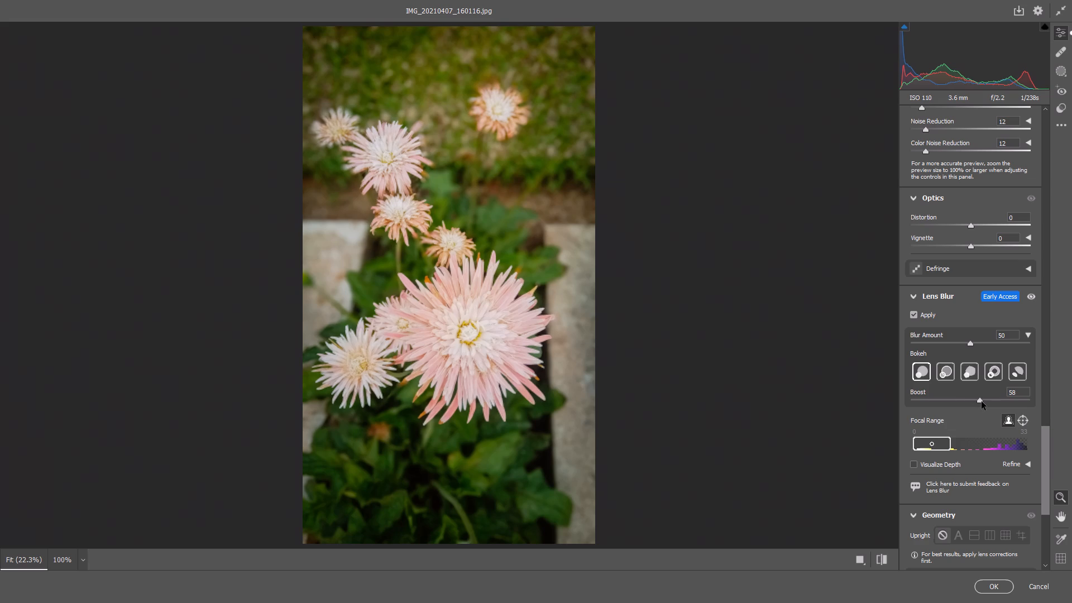
left_click_drag(982, 401, 982, 401)
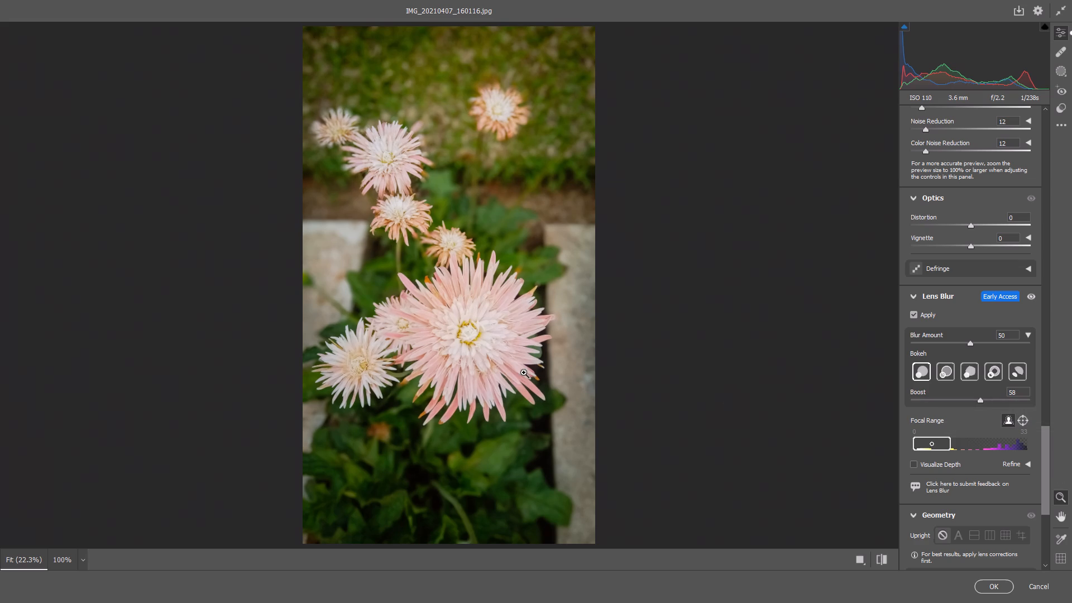
left_click(467, 315)
left_click(467, 314)
left_click(992, 586)
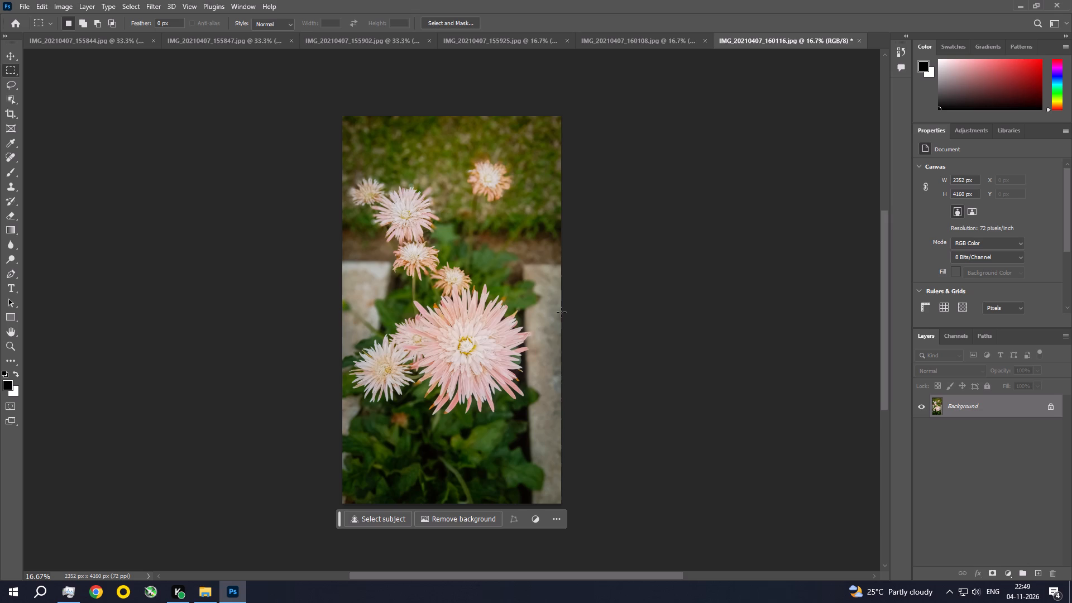
Apply a Photo Filter adjustment using Warming Filter (85) at 38% density.
left_click(152, 7)
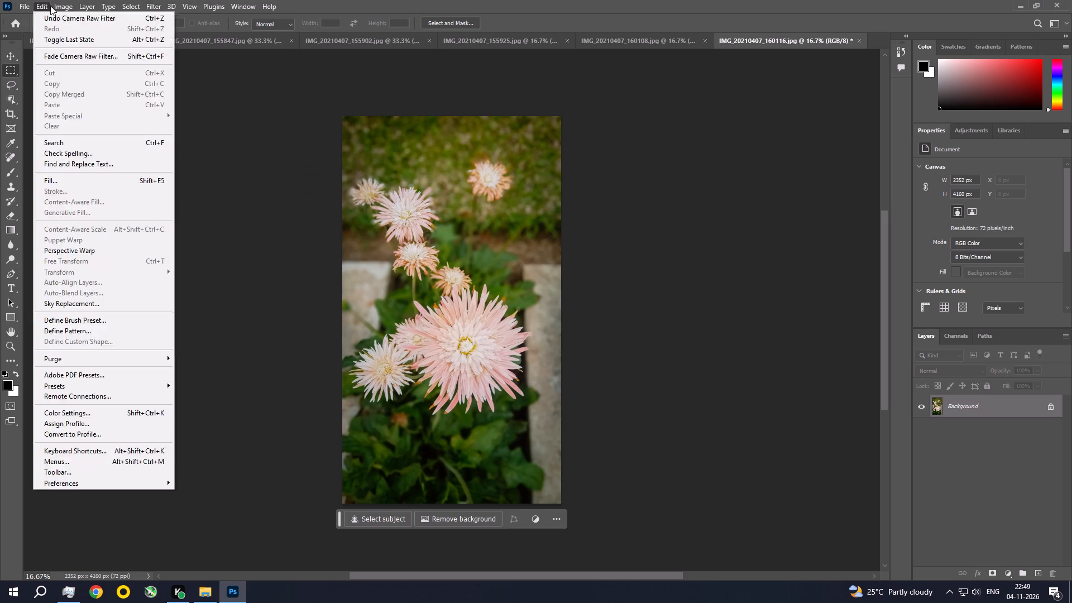
left_click(80, 32)
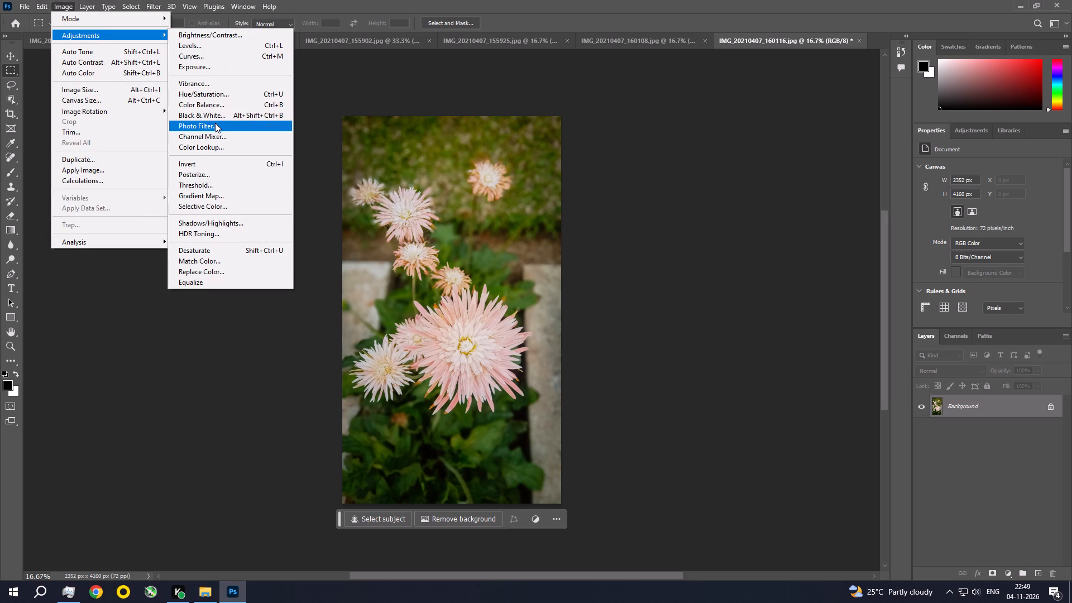
left_click(215, 123)
left_click(681, 198)
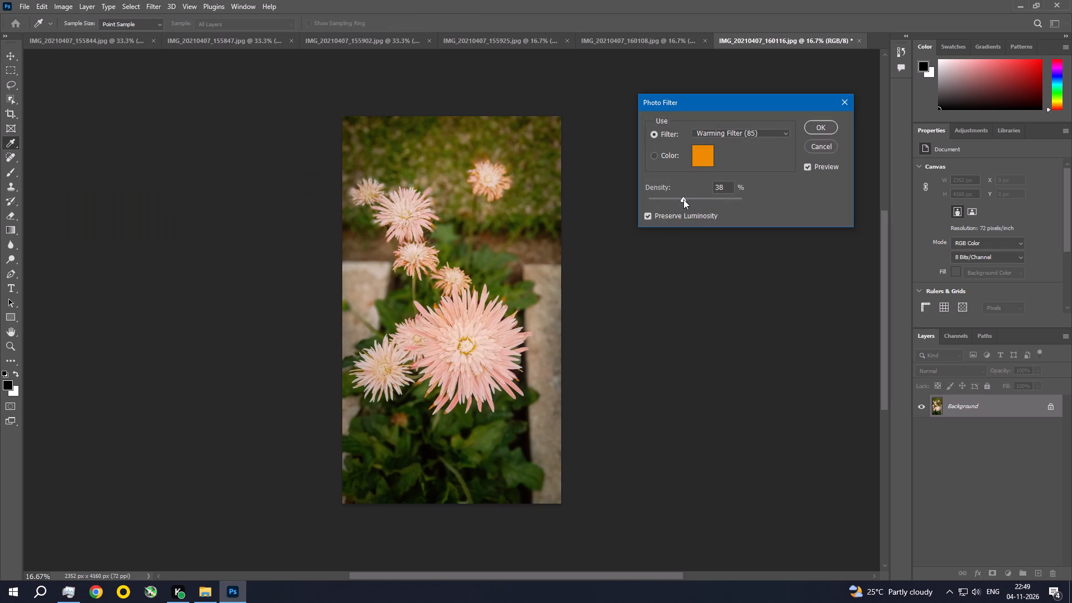
left_click(819, 130)
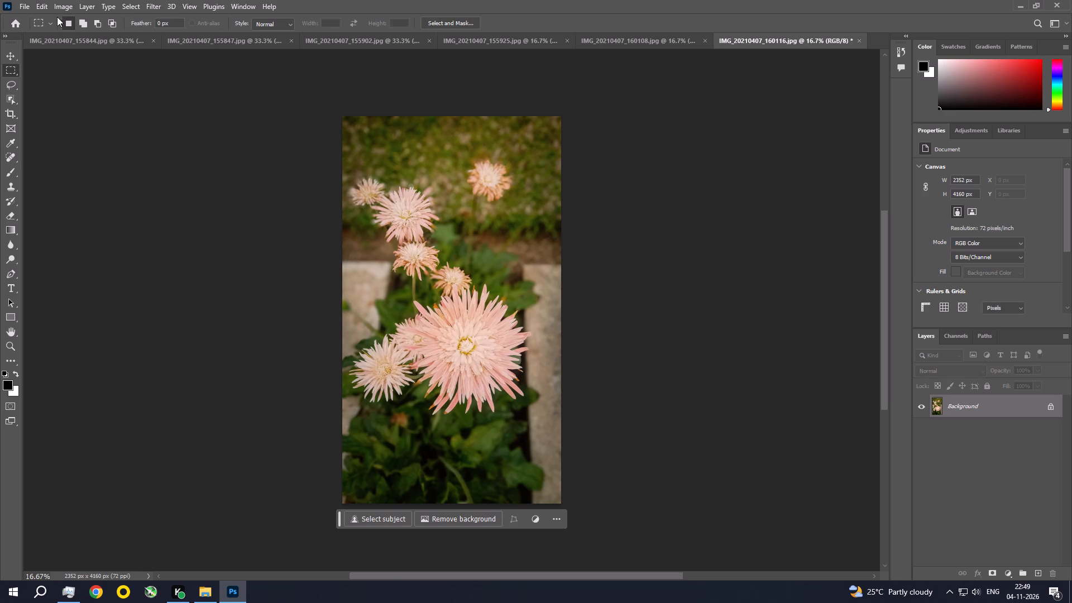
Apply an Exposure adjustment to the flower photo with Offset set to 0.0100.
left_click(65, 3)
left_click(73, 35)
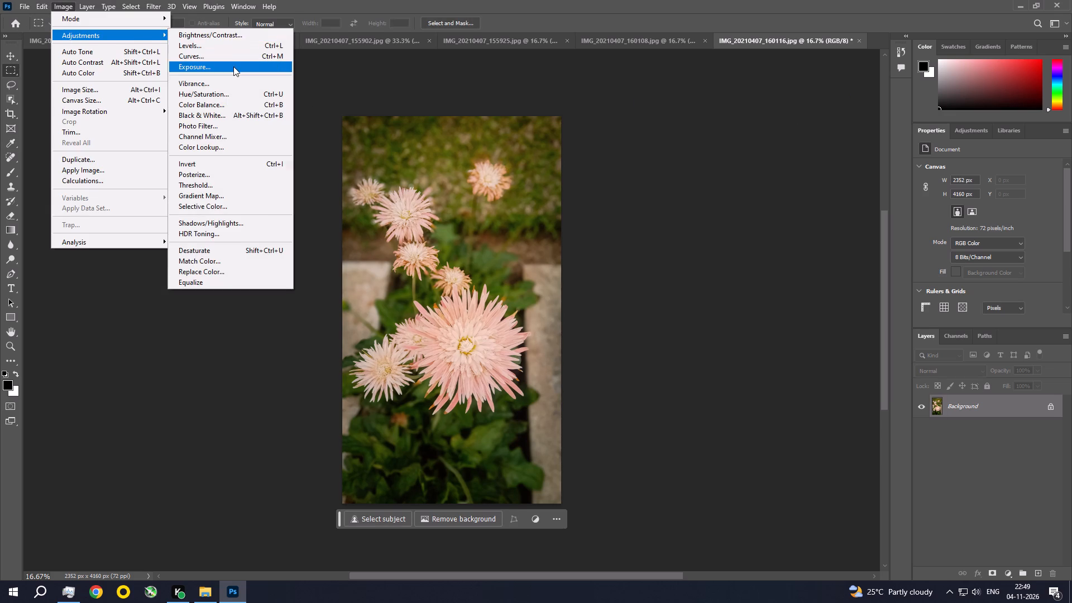
left_click(233, 66)
left_click(892, 202)
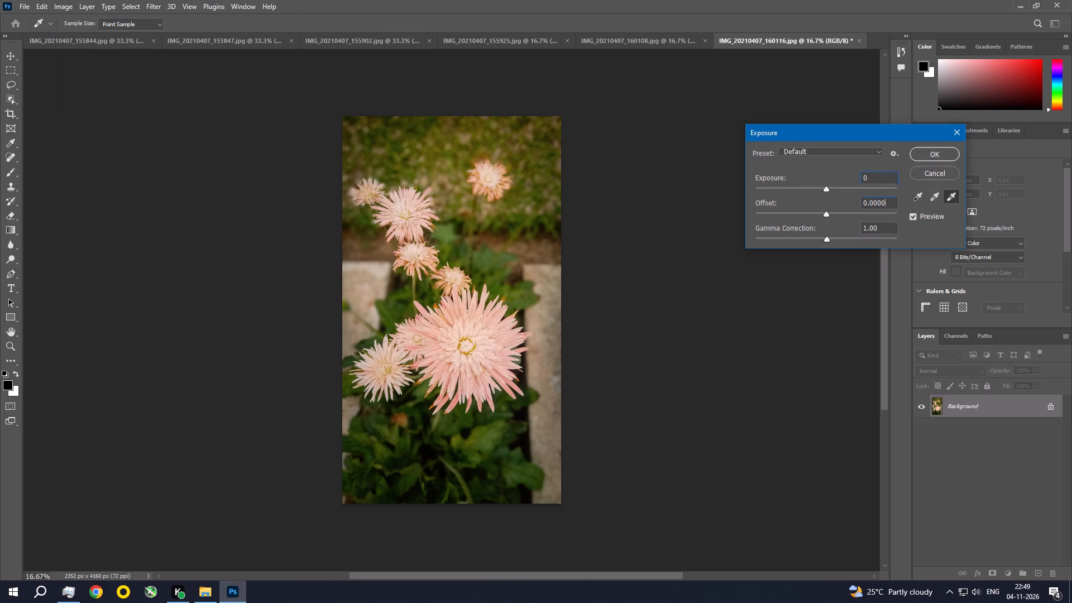
key("BackSpace")
key("BackSpace")
key("BackSpace")
key("1")
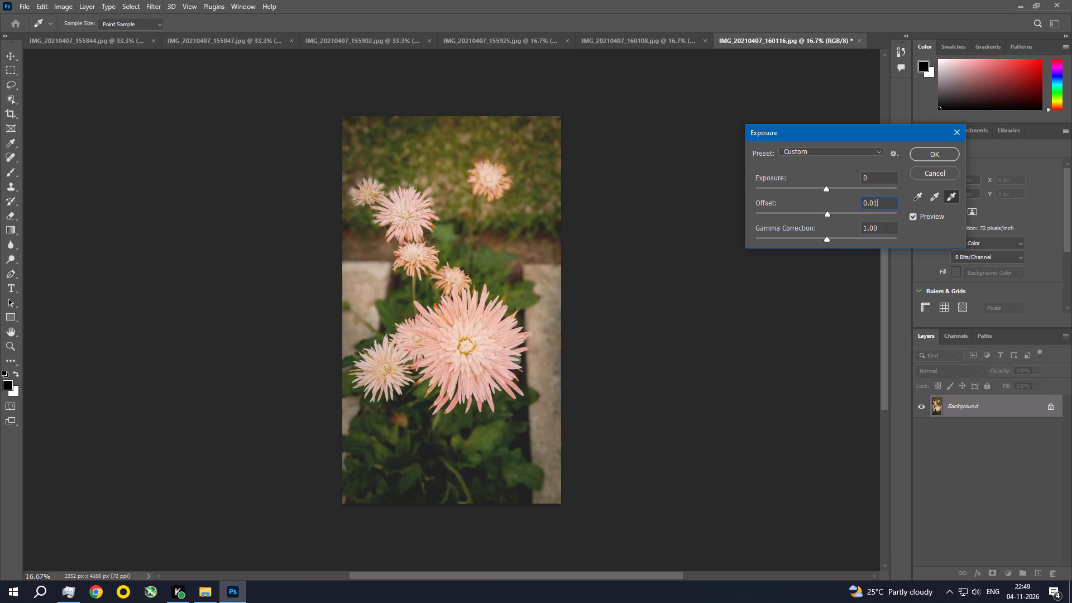
type("00")
key("Return")
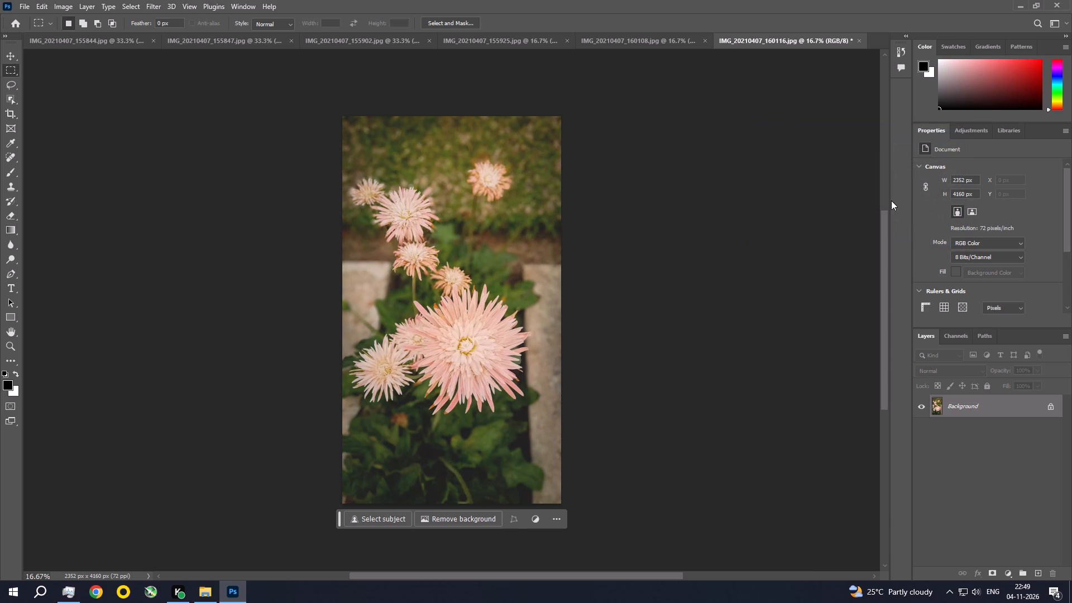
Examine the large pink flower up close, then fit the whole photo in view.
key("ctrl+space")
key("ctrl+space")
key("ctrl+space")
key("ctrl+space")
key("ctrl+space")
key("ctrl+space")
key("ctrl+space")
key("ctrl+space")
key("ctrl+space")
key("ctrl+space")
key("ctrl+space")
key("ctrl+space")
key("ctrl+space")
key("ctrl+space")
key("ctrl+space")
key("ctrl+space")
key("ctrl+space")
key("ctrl+space")
key("ctrl+space")
key("ctrl+space")
double_click(459, 335, "ctrl")
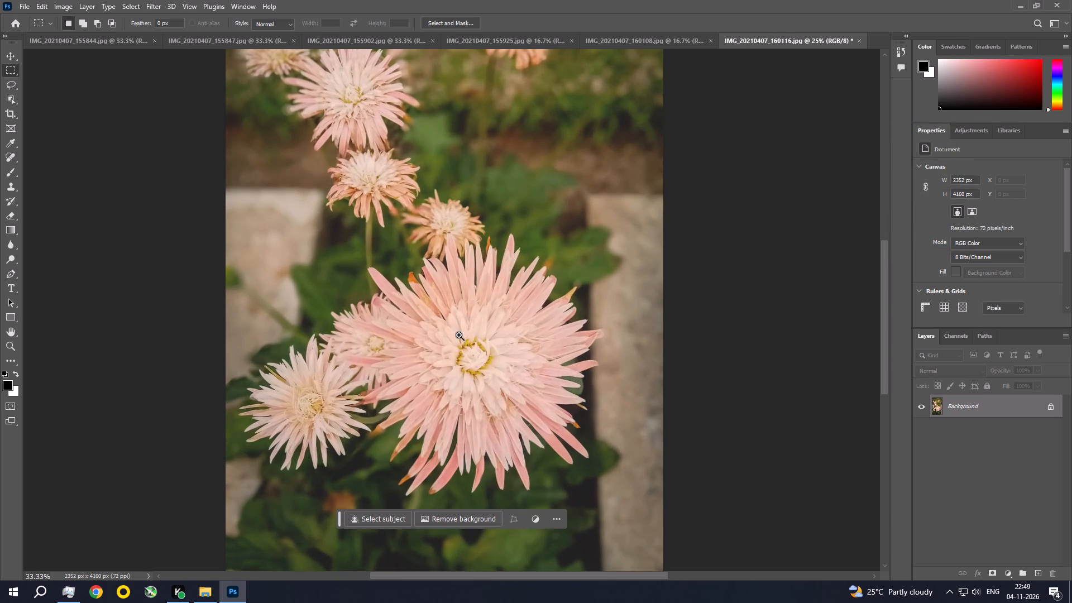
key("ctrl+0")
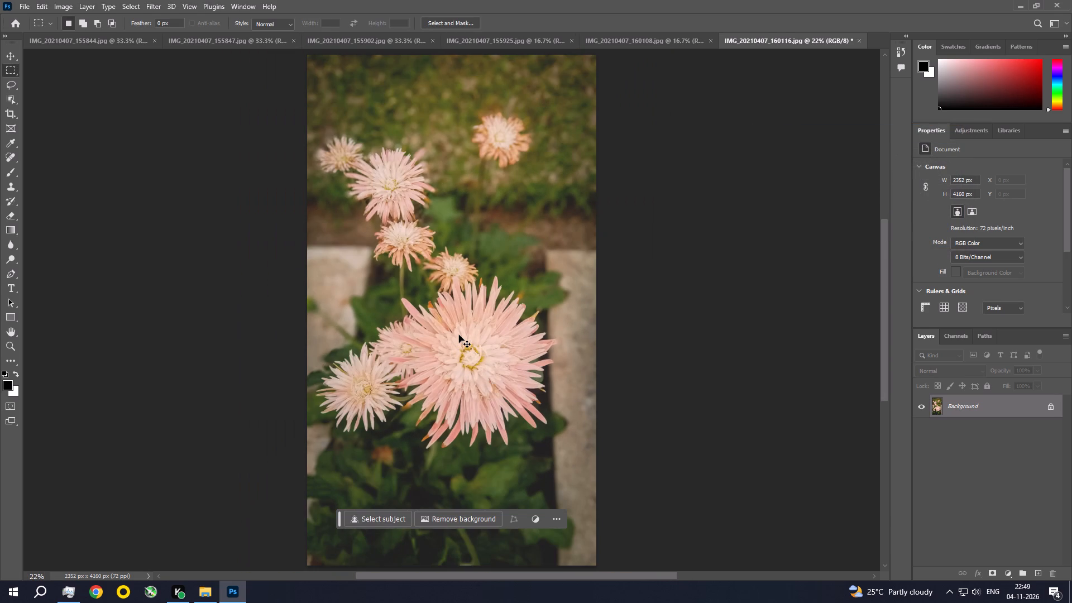
Save the edited IMG_20210407_160116.jpg.
key("ctrl+s")
left_click(594, 145)
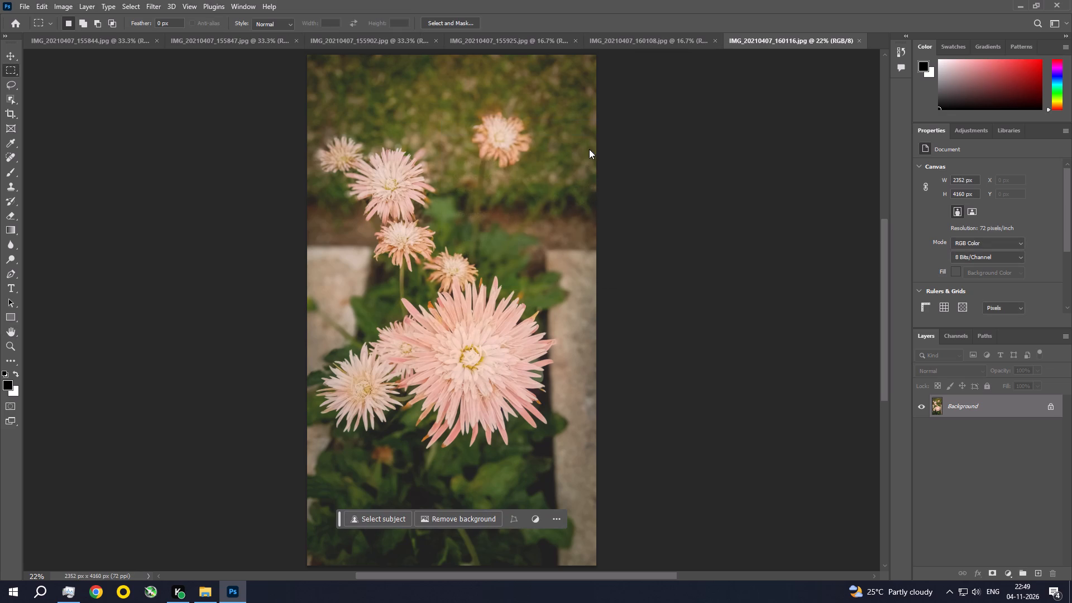
Inspect the saved photo's large flower and its blurred surroundings at close range.
key("ctrl+space")
key("ctrl+space")
key("ctrl+space")
key("ctrl+space")
key("ctrl+space")
key("ctrl+space")
key("ctrl+space")
key("ctrl+space")
key("ctrl+space")
key("ctrl+space")
key("ctrl+space")
key("ctrl+space")
key("ctrl+space")
key("ctrl+space")
key("ctrl+space")
key("ctrl+space")
key("ctrl+space")
key("ctrl+space")
key("ctrl+space")
key("ctrl+space")
triple_click(498, 347, "ctrl")
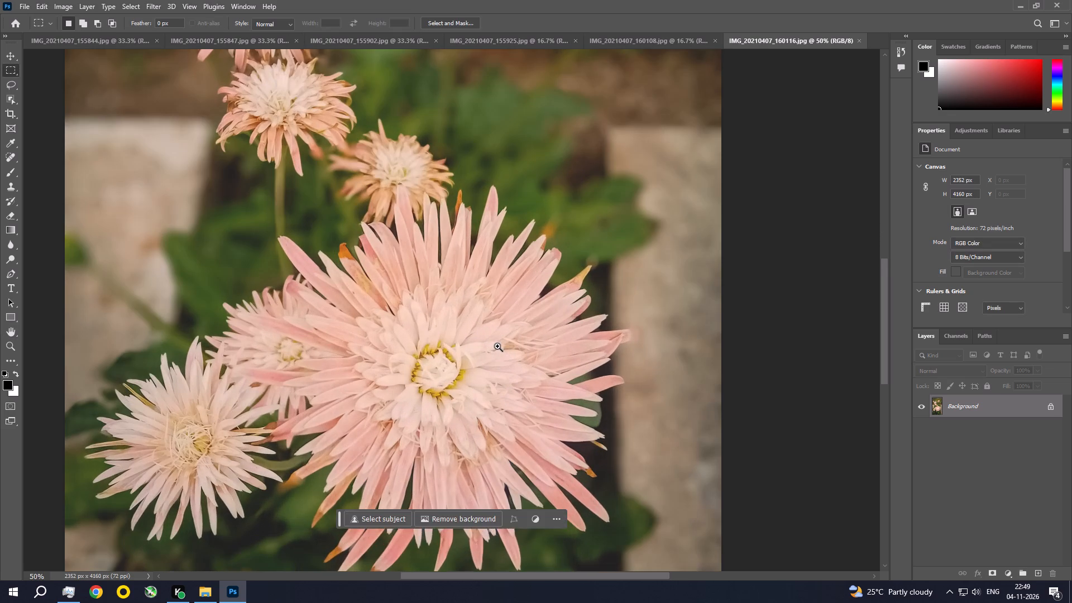
left_click(497, 346, "ctrl")
left_click_drag(497, 346, 513, 266)
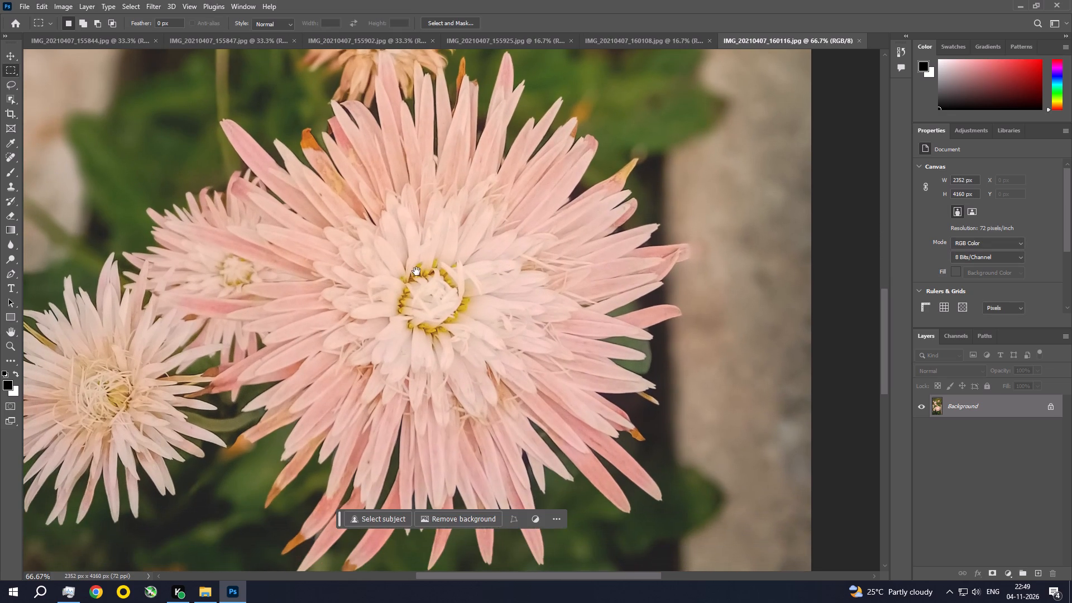
left_click_drag(365, 276, 510, 375)
Close the IMG_20210407_160116.jpg and IMG_20210407_160108.jpg documents.
left_click(860, 45)
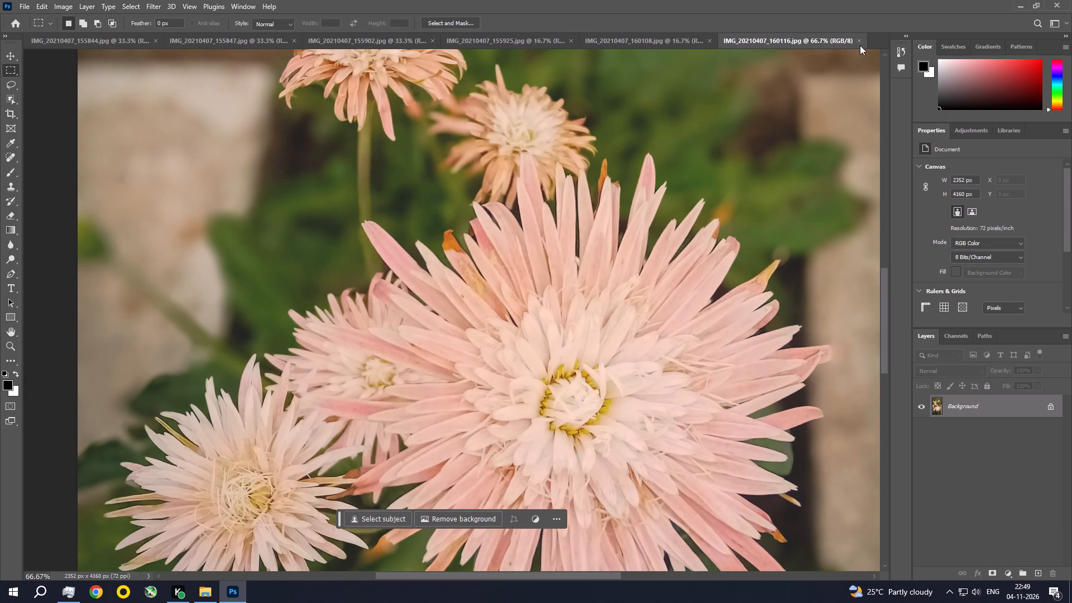
left_click(858, 42)
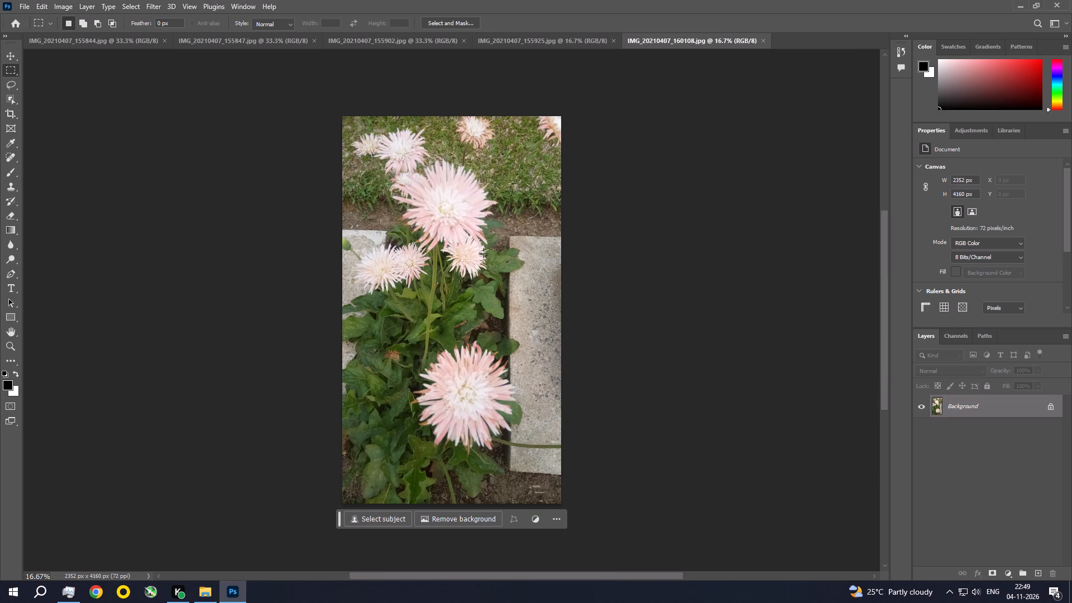
key("ctrl+space")
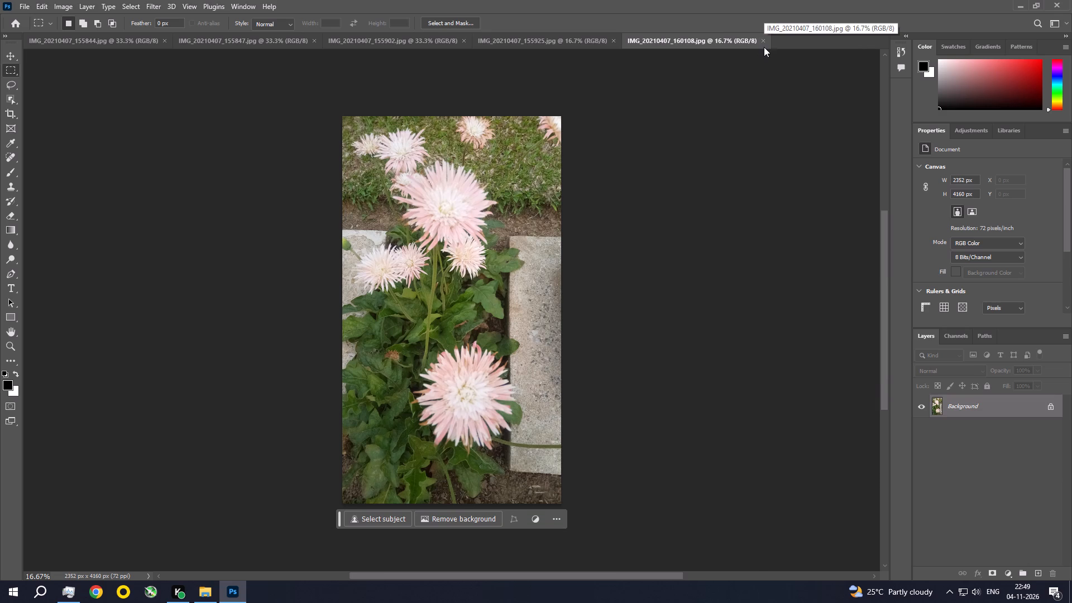
left_click(764, 39)
Examine the pink flower in IMG_20210407_155925.jpg up close, then fit the whole photo in view.
key("ctrl+space")
key("ctrl+space")
key("ctrl+space")
key("ctrl+space")
key("ctrl+space")
key("ctrl+space")
key("ctrl+space")
key("ctrl+space")
key("ctrl+space")
key("ctrl+space")
key("ctrl+space")
key("ctrl+space")
key("ctrl+space")
key("ctrl+space")
key("ctrl+space")
key("ctrl+space")
key("ctrl+space")
key("ctrl+space")
key("ctrl+space")
key("ctrl+space")
double_click(472, 276, "ctrl")
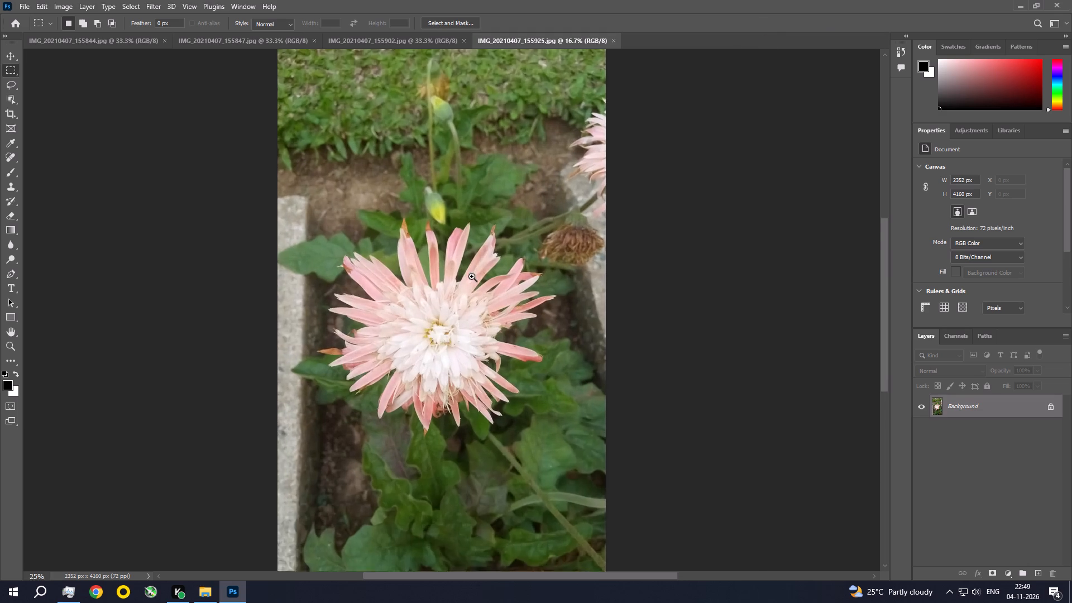
left_click(472, 276, "ctrl")
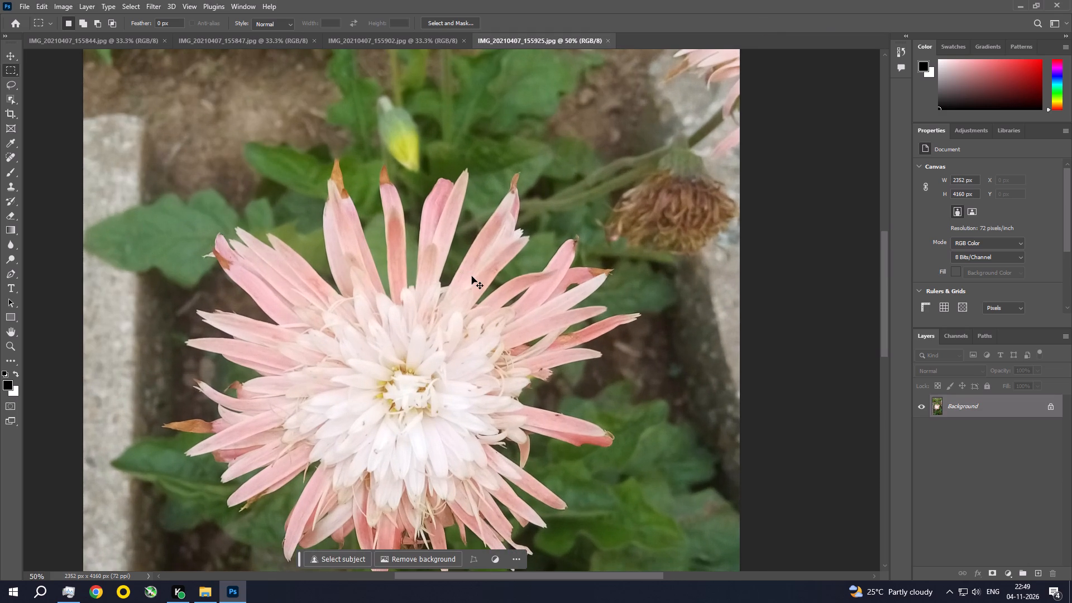
key("ctrl+0")
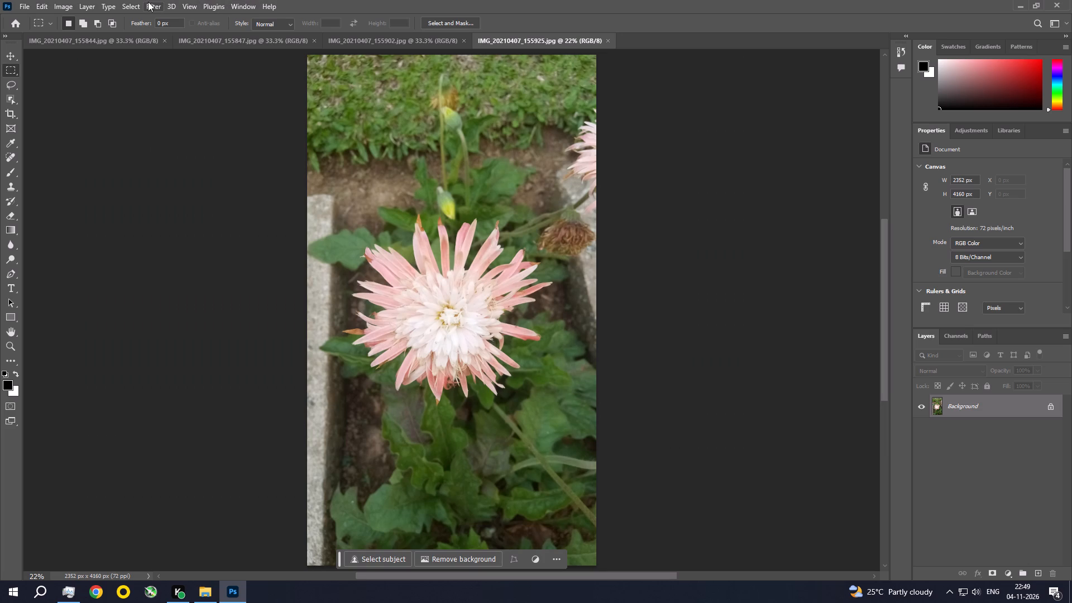
Start the Camera Raw filter on IMG_20210407_155925.jpg and apply the Modern 02 profile after browsing the Artistic and Modern profiles.
left_click(147, 2)
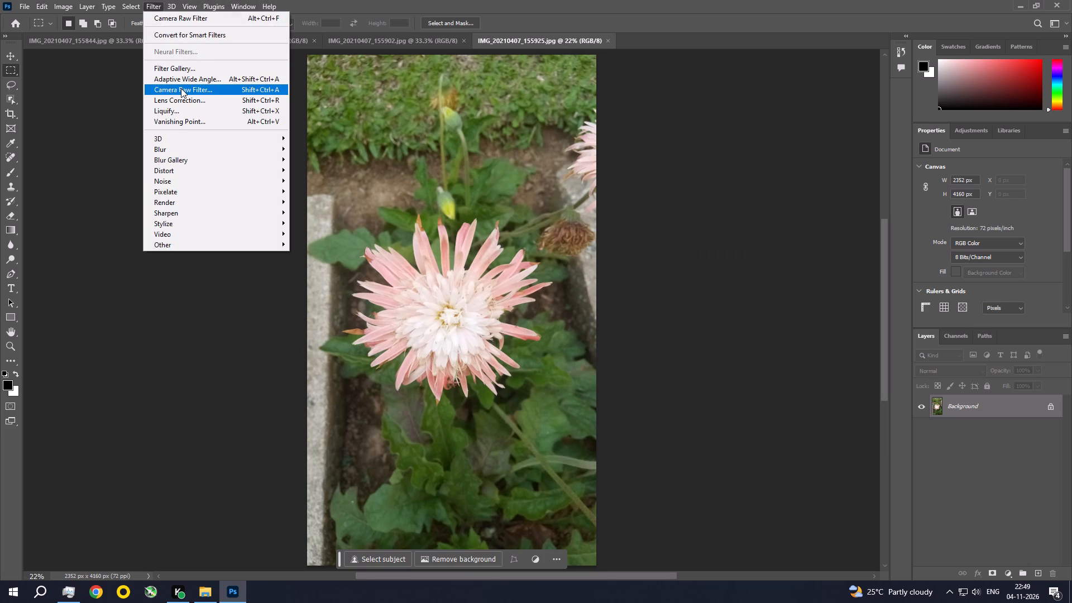
left_click(181, 88)
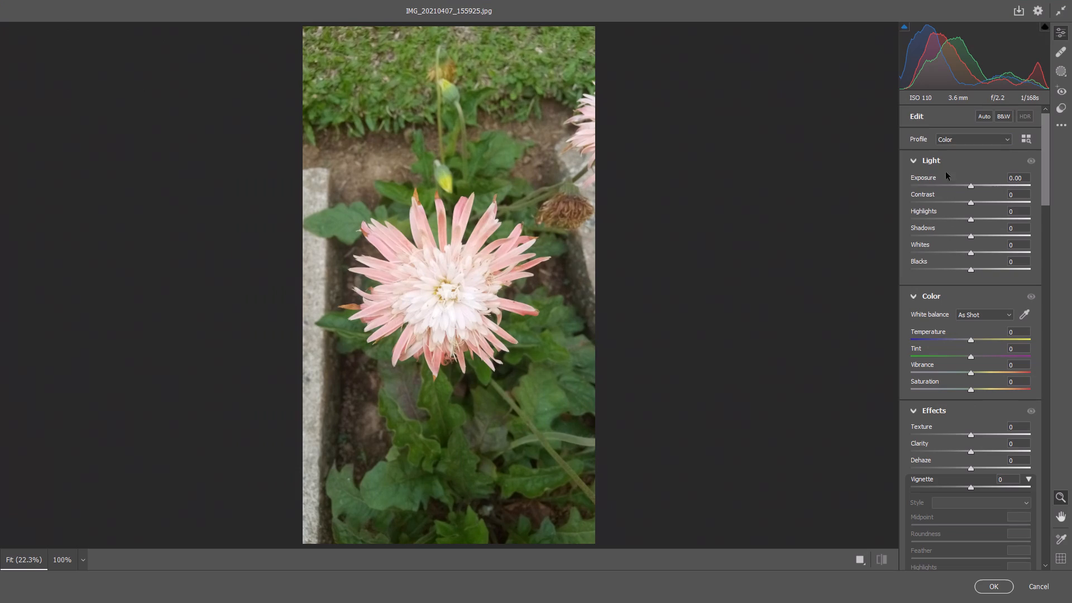
left_click(1023, 137)
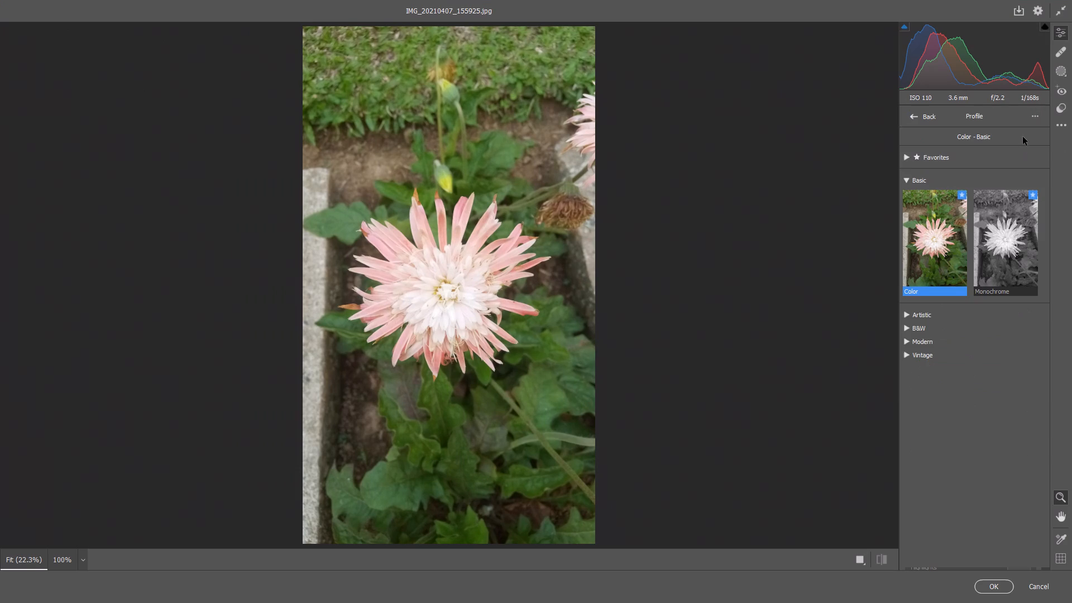
left_click(915, 316)
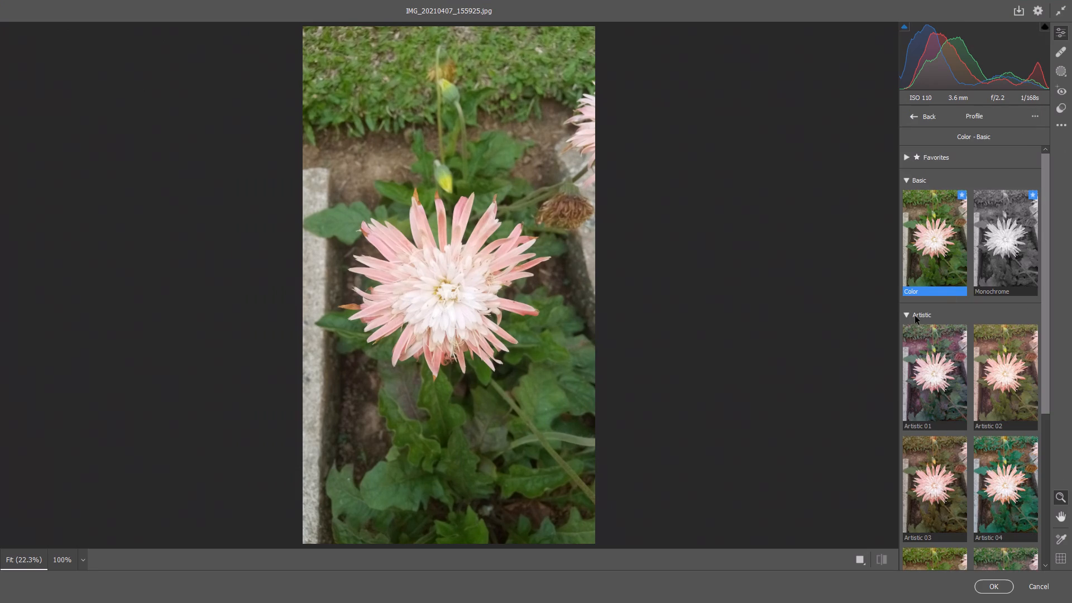
scroll(965, 401, "down", 1)
scroll(965, 403, "up", 8)
scroll(945, 416, "down", 4)
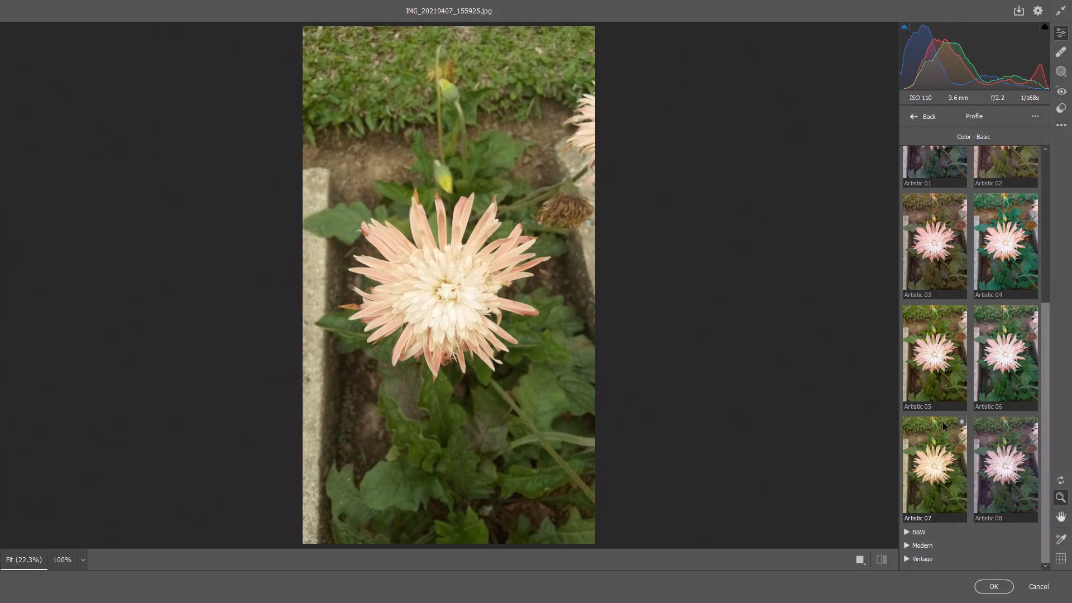
scroll(943, 423, "up", 1)
scroll(943, 423, "down", 2)
scroll(943, 428, "up", 1)
scroll(943, 428, "down", 1)
left_click(918, 548)
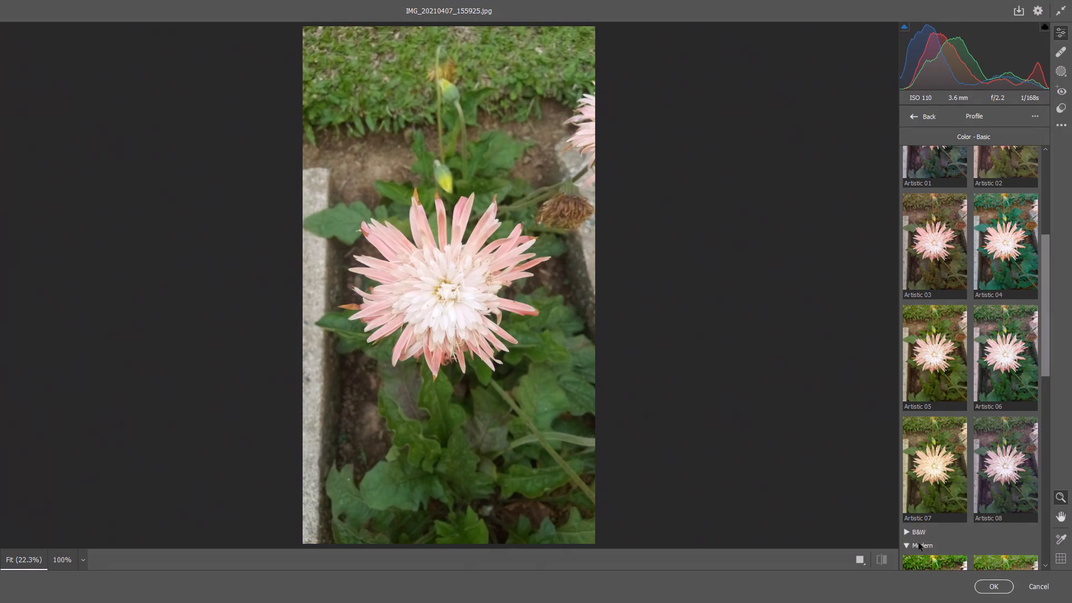
scroll(931, 504, "down", 3)
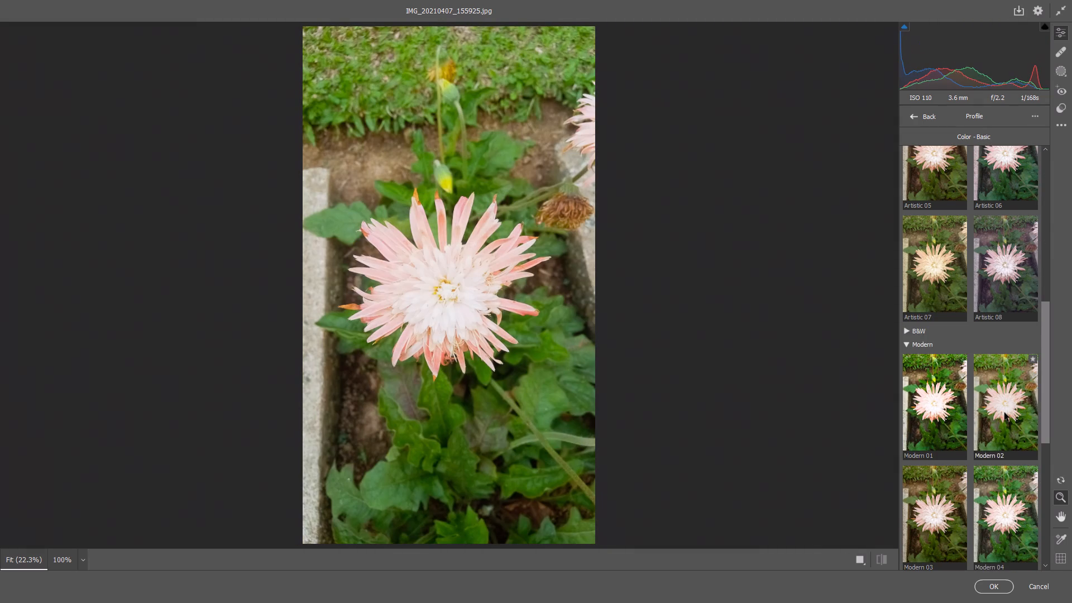
left_click(1002, 413)
left_click(1002, 413)
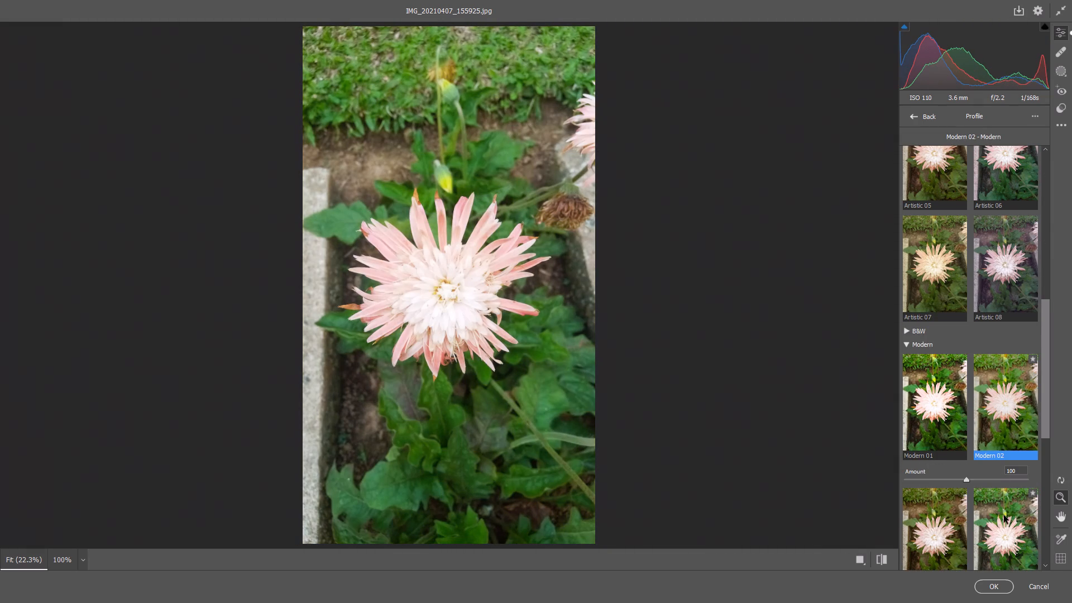
left_click(1003, 452)
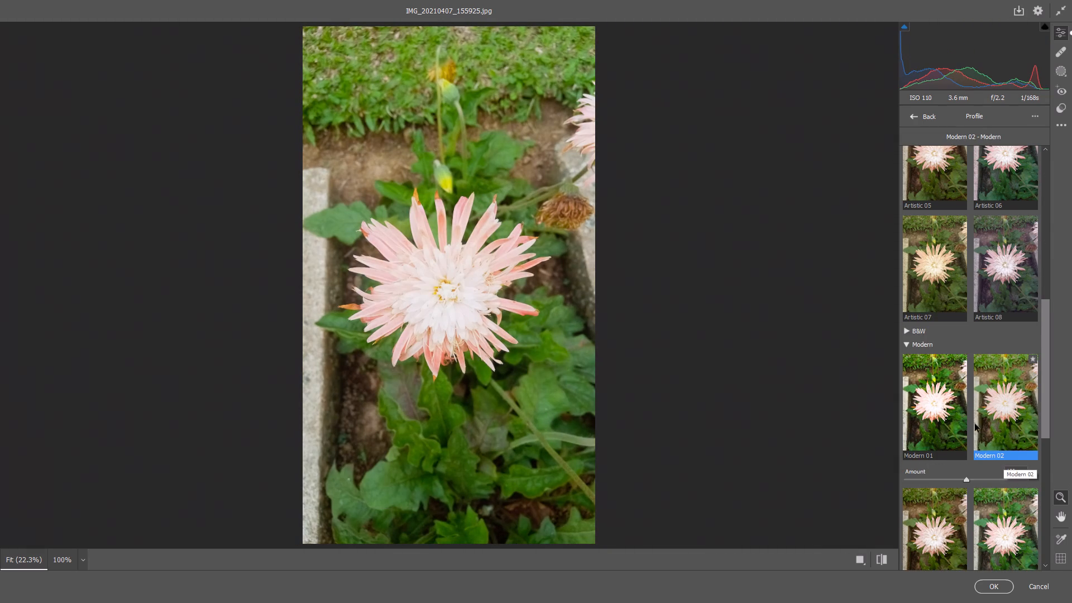
double_click(989, 418)
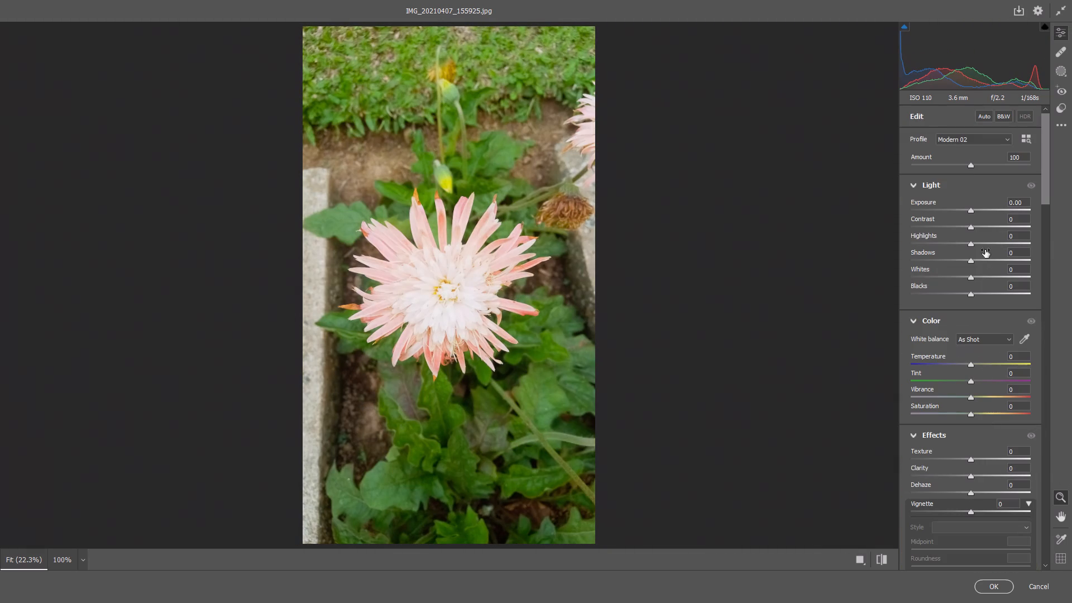
Set the light adjustments to Exposure -0.70, Contrast +14, Highlights -17, Shadows +23 and Whites -22.
left_click_drag(970, 209, 963, 209)
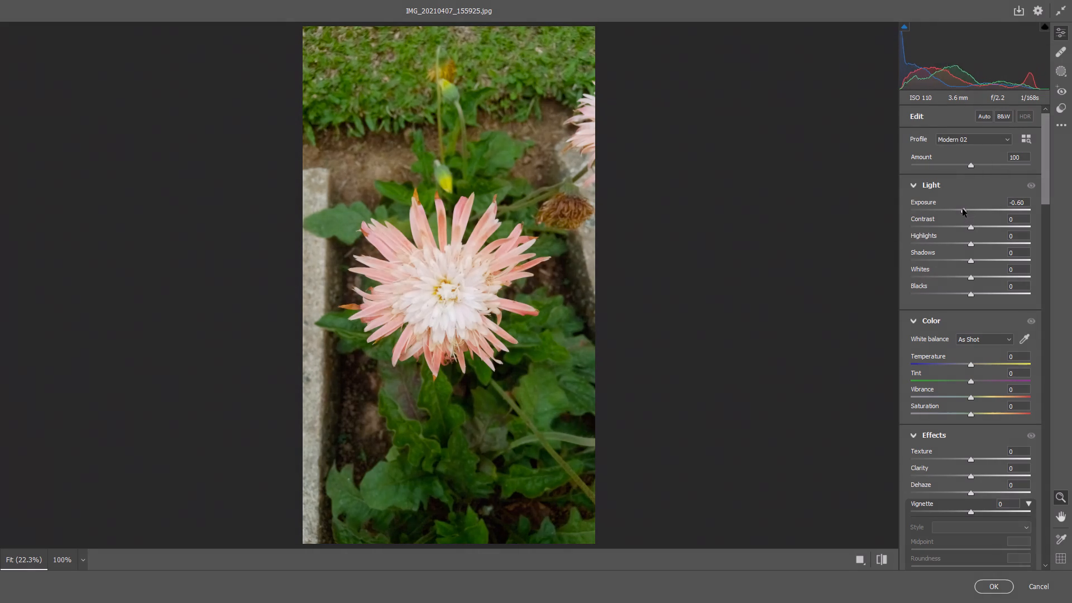
left_click_drag(963, 209, 960, 209)
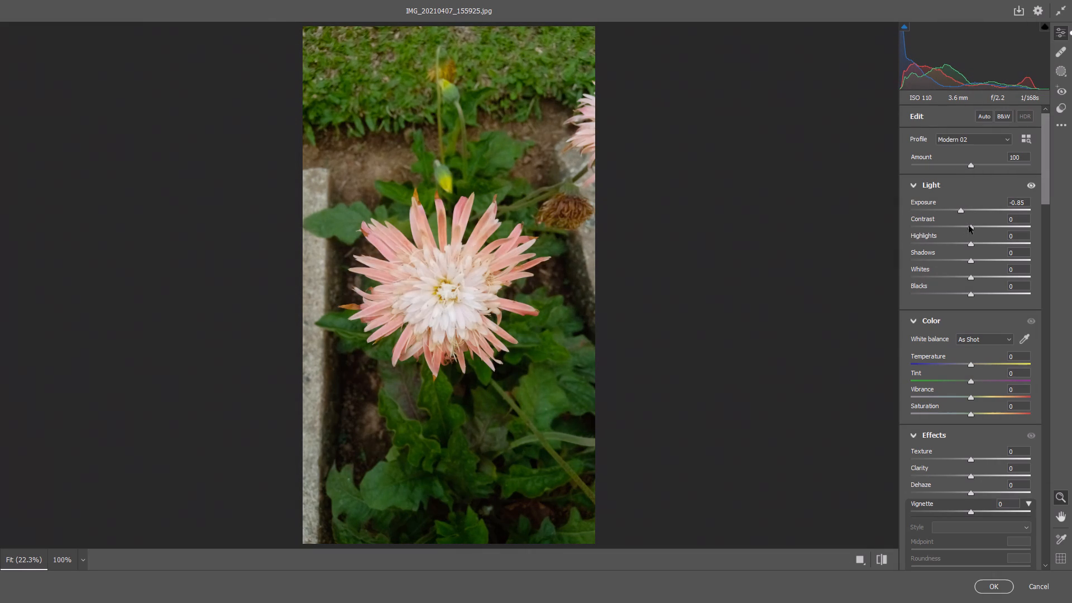
left_click_drag(972, 227, 980, 230)
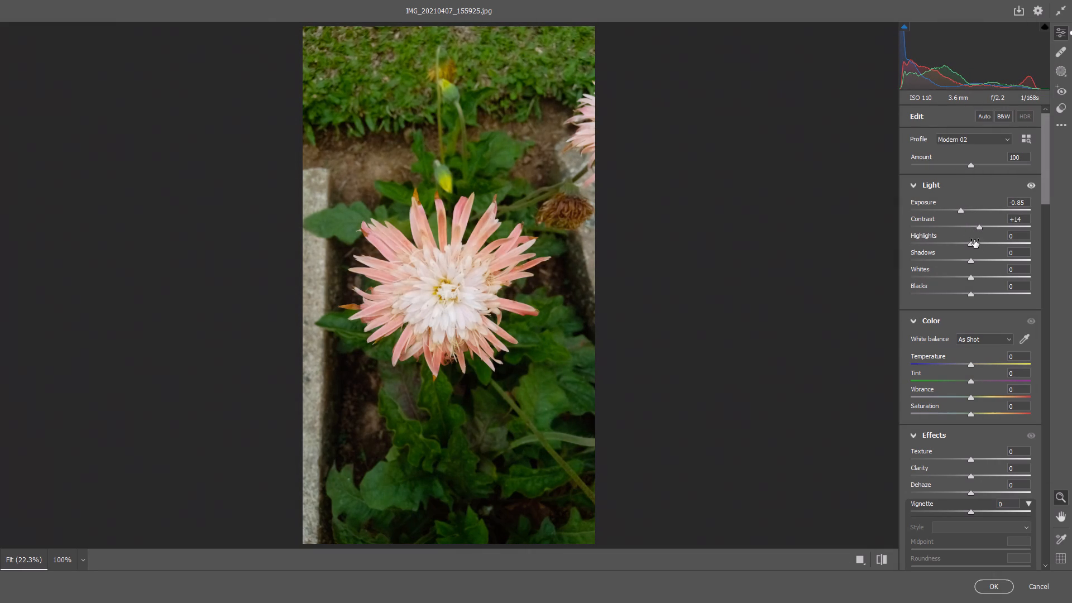
left_click(971, 240)
left_click_drag(971, 243, 963, 243)
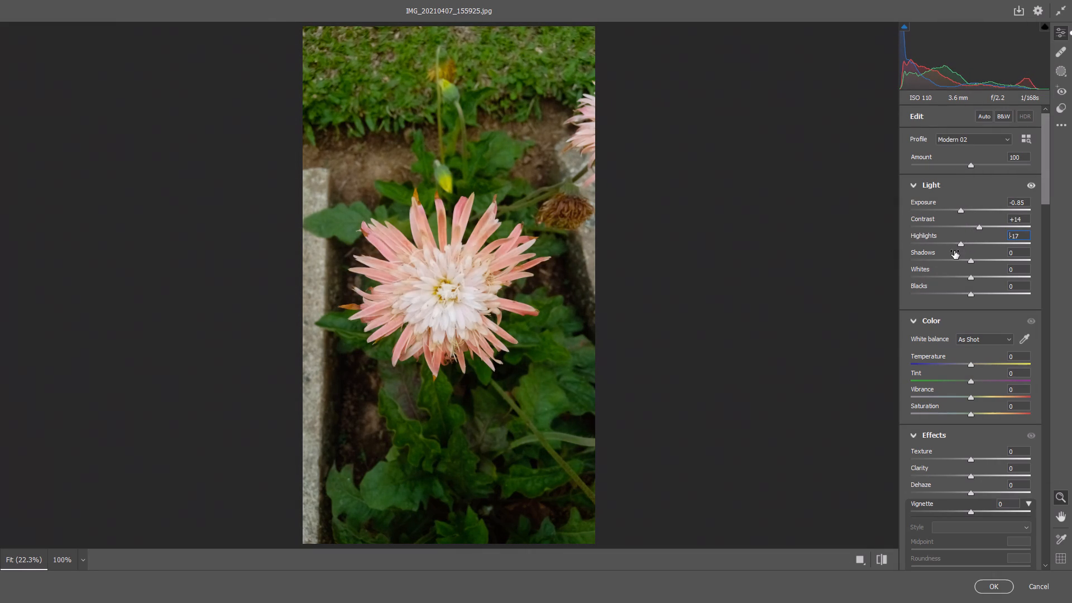
left_click(962, 210)
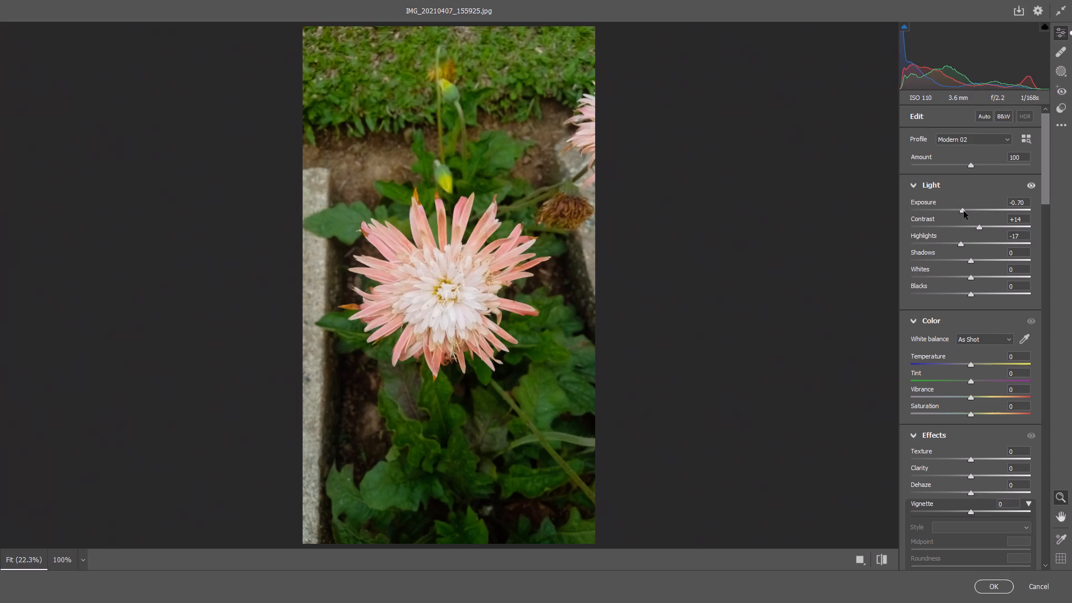
left_click_drag(970, 261, 984, 260)
left_click_drag(970, 277, 959, 276)
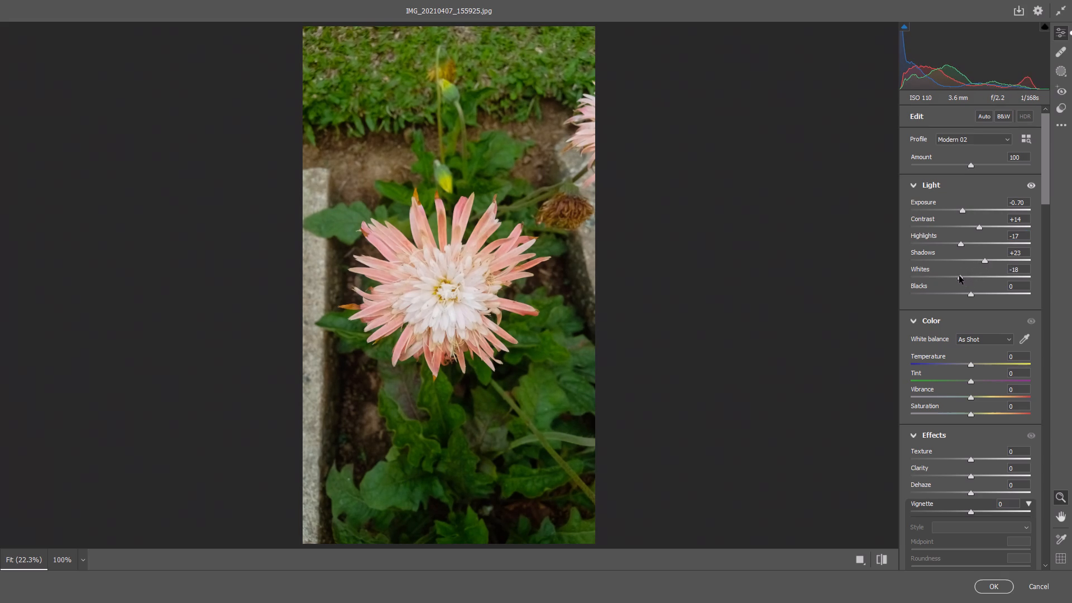
left_click_drag(959, 276, 956, 275)
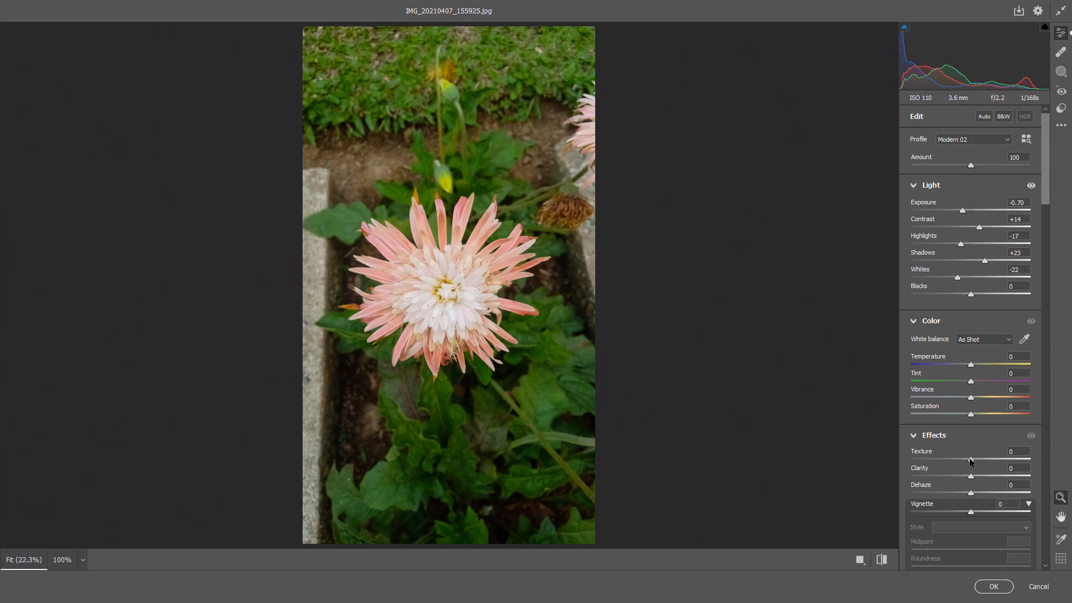
Set the Texture, Clarity and Dehaze effects to +11 each.
left_click_drag(970, 459, 977, 458)
left_click_drag(971, 477, 977, 476)
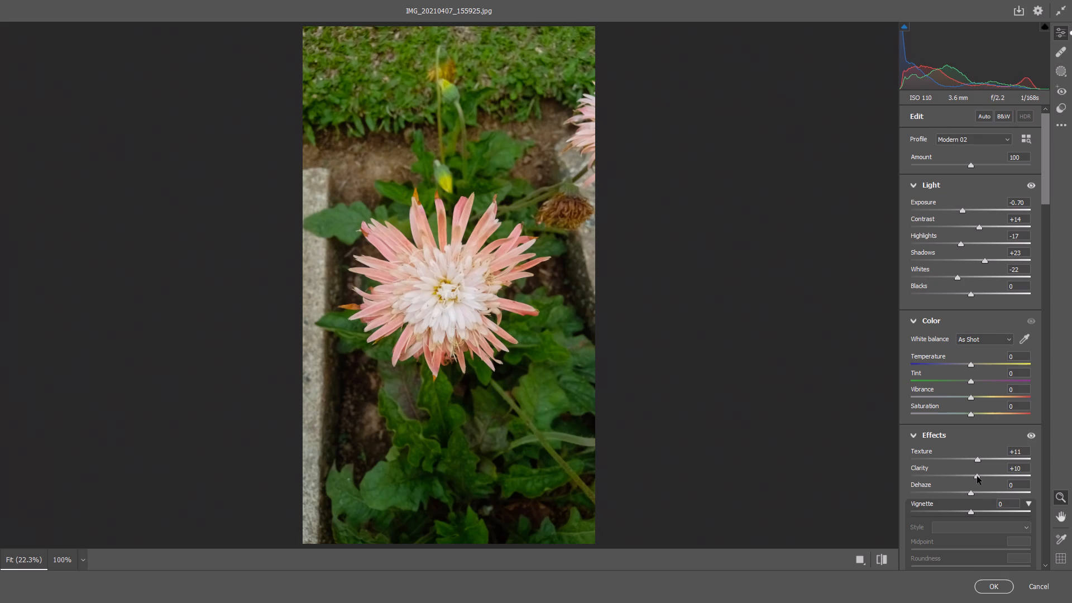
left_click_drag(977, 476, 978, 476)
left_click_drag(970, 492, 967, 483)
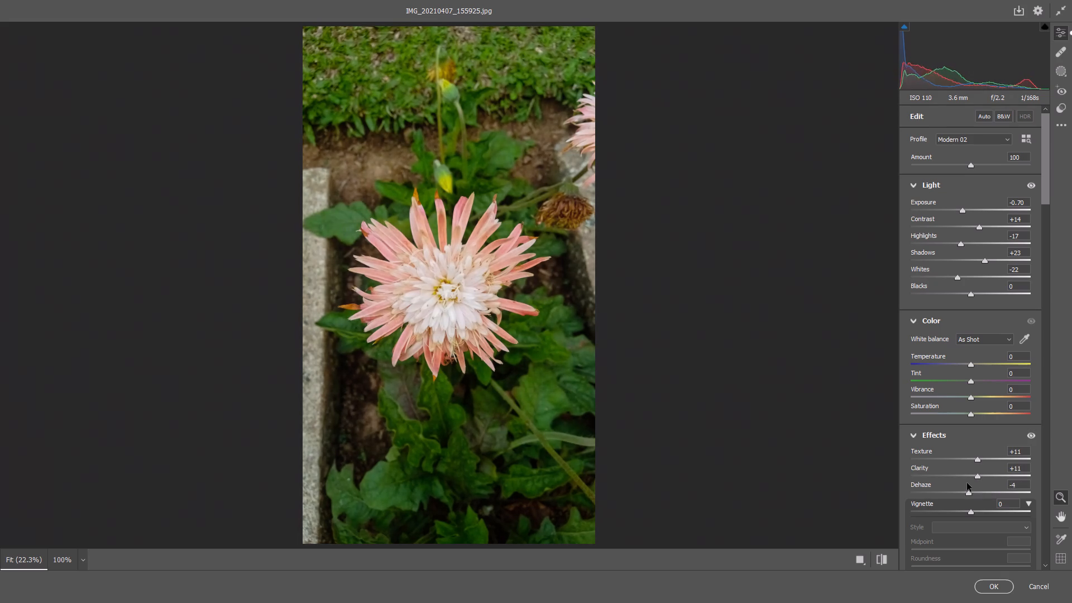
left_click_drag(967, 483, 977, 484)
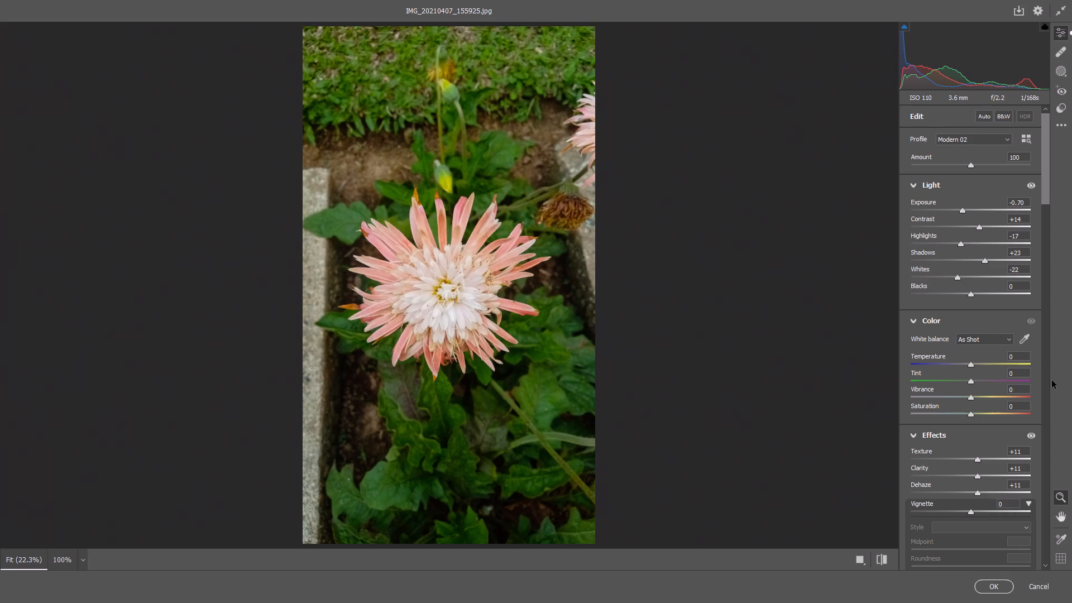
Slightly lower the Highlights and Lights of the parametric tone curve.
left_click_drag(1045, 184, 1047, 242)
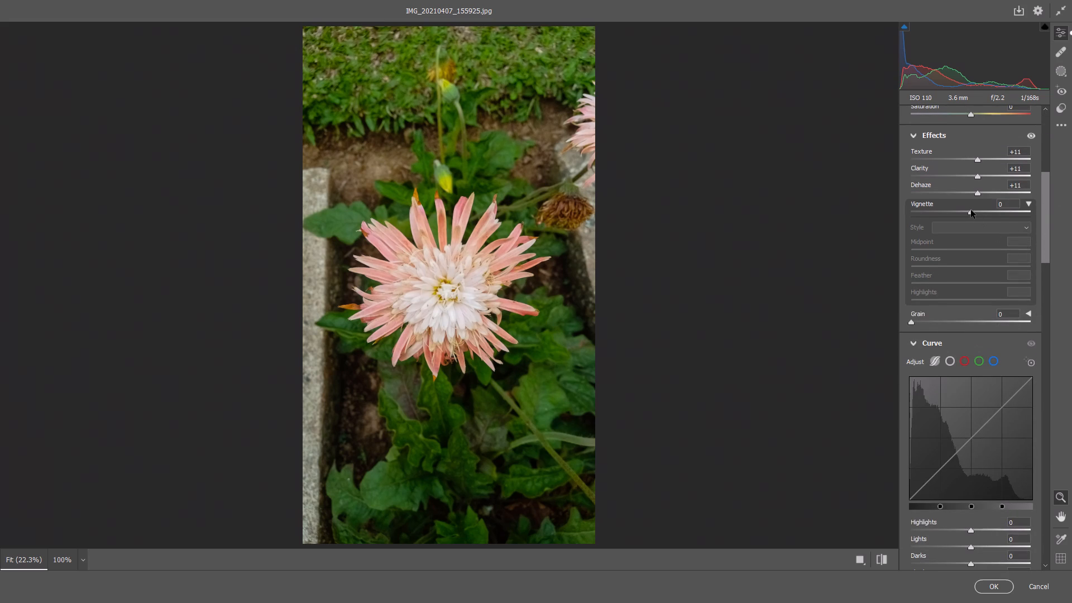
left_click_drag(972, 531, 966, 530)
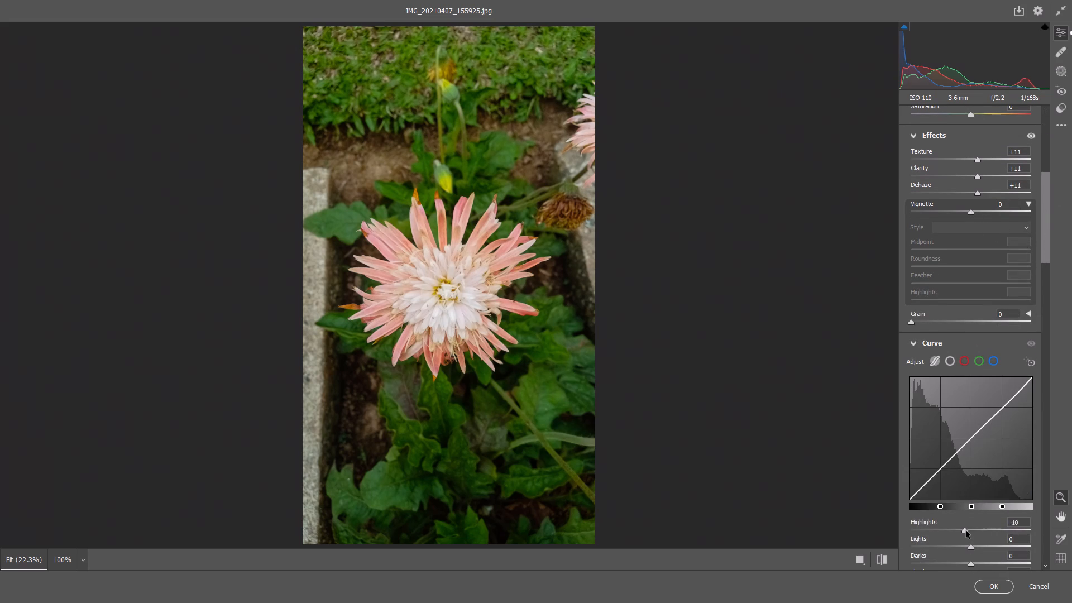
left_click_drag(966, 530, 964, 529)
left_click_drag(964, 529, 959, 529)
left_click_drag(974, 547, 965, 546)
Set the detail adjustments to Sharpening 12, Noise Reduction 11 and Color Noise Reduction 14.
left_click_drag(1046, 236, 1046, 397)
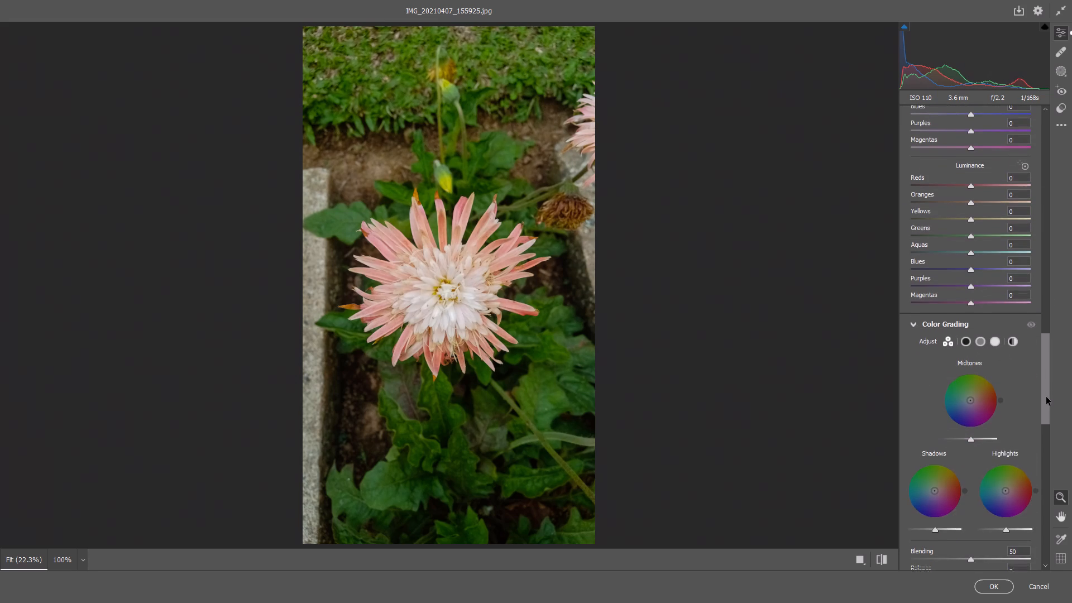
left_click_drag(1046, 397, 1051, 464)
left_click(920, 281)
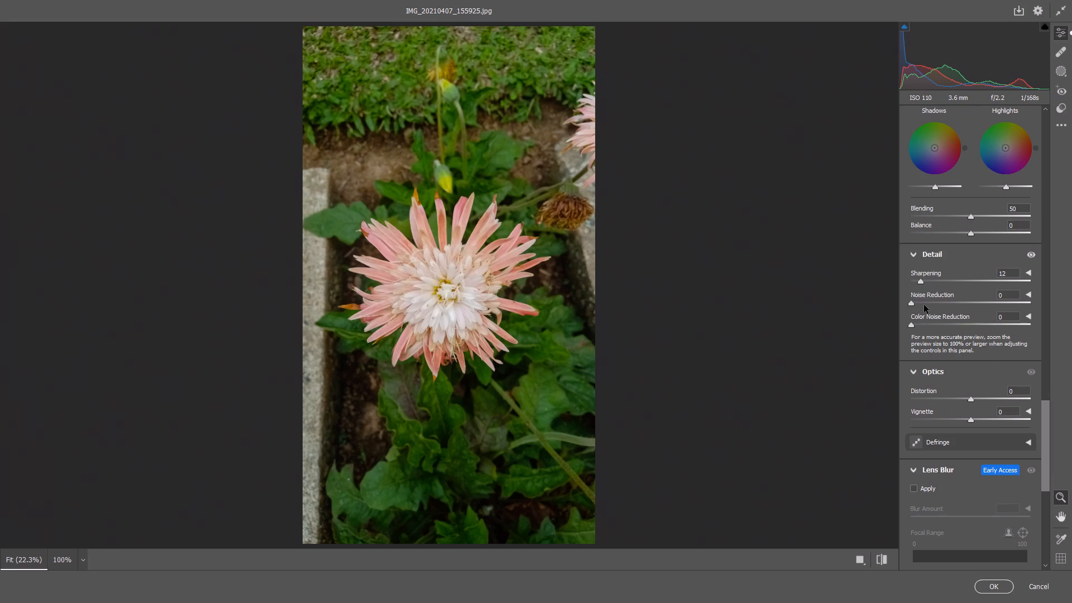
left_click(924, 304)
left_click(927, 327)
Set the color mixer saturation to Greens +13, Aquas +7, Blues +6, Purples +10, Magentas +9 and Yellows +8.
left_click_drag(1045, 471, 1040, 400)
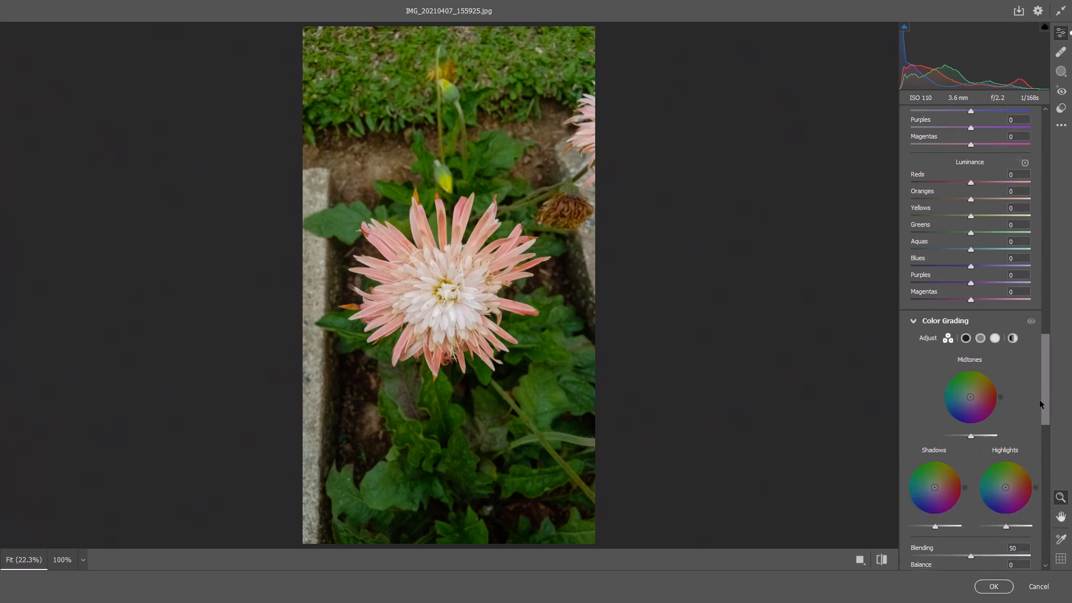
left_click_drag(1040, 400, 1037, 389)
left_click_drag(1037, 389, 1035, 360)
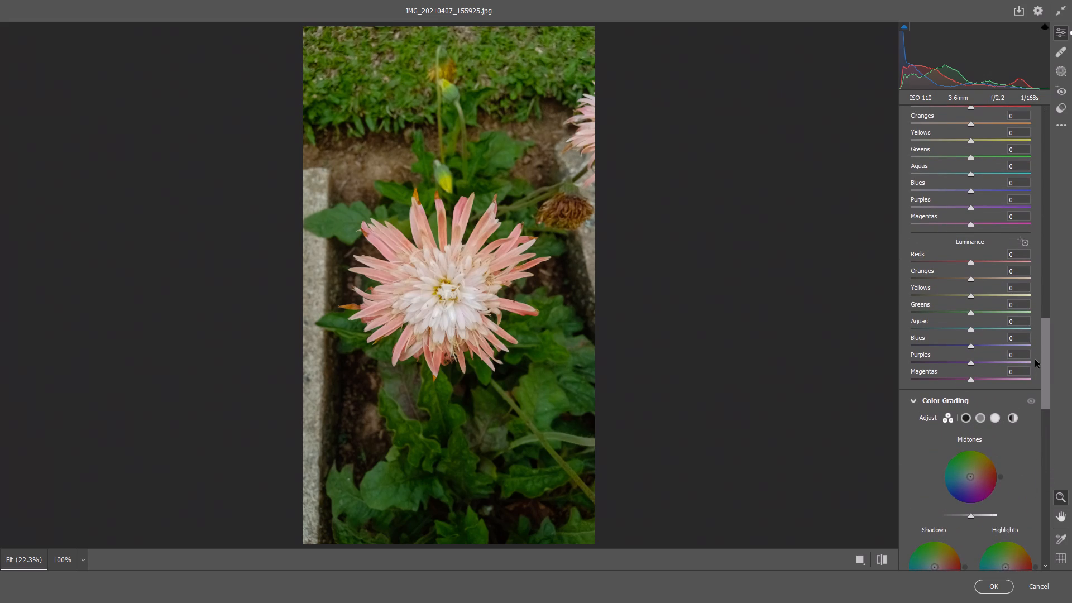
left_click_drag(1035, 360, 1035, 355)
left_click_drag(1047, 378, 1047, 355)
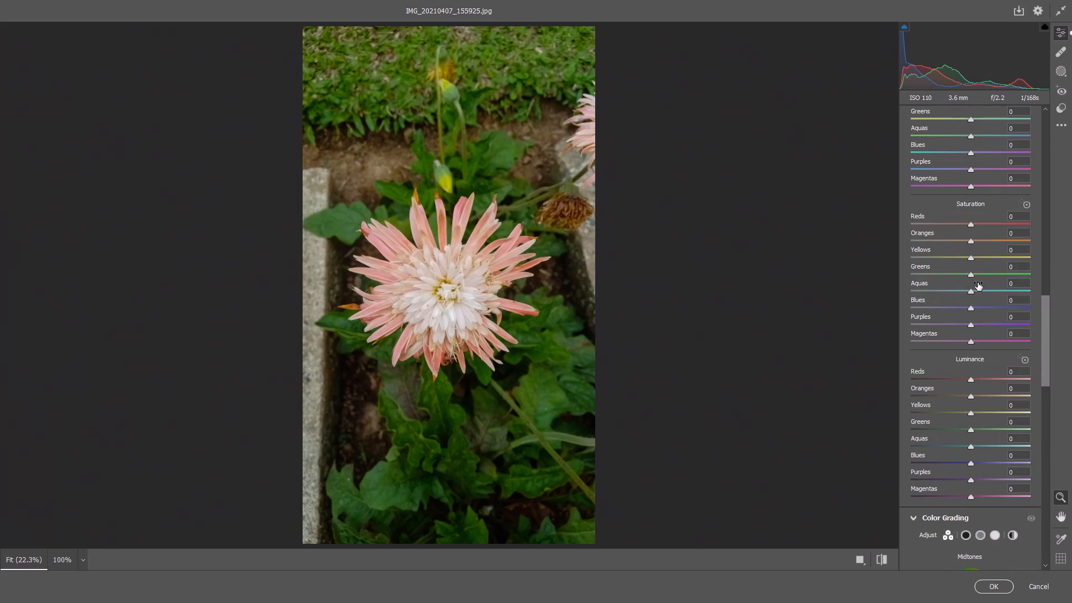
left_click(978, 275)
left_click(972, 291)
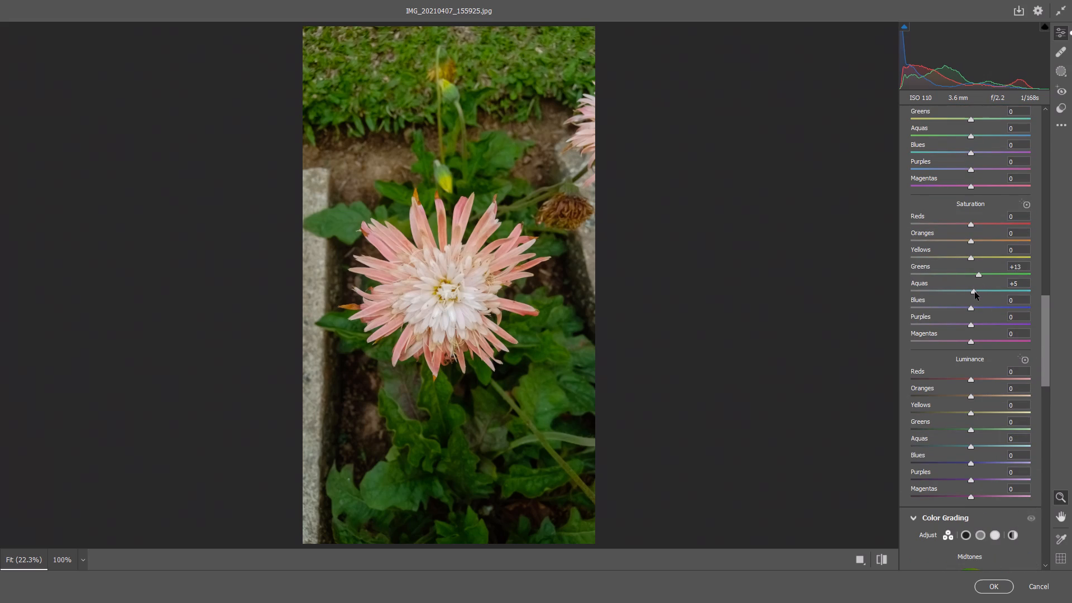
left_click(973, 307)
left_click_drag(973, 323, 979, 326)
left_click_drag(973, 343, 978, 342)
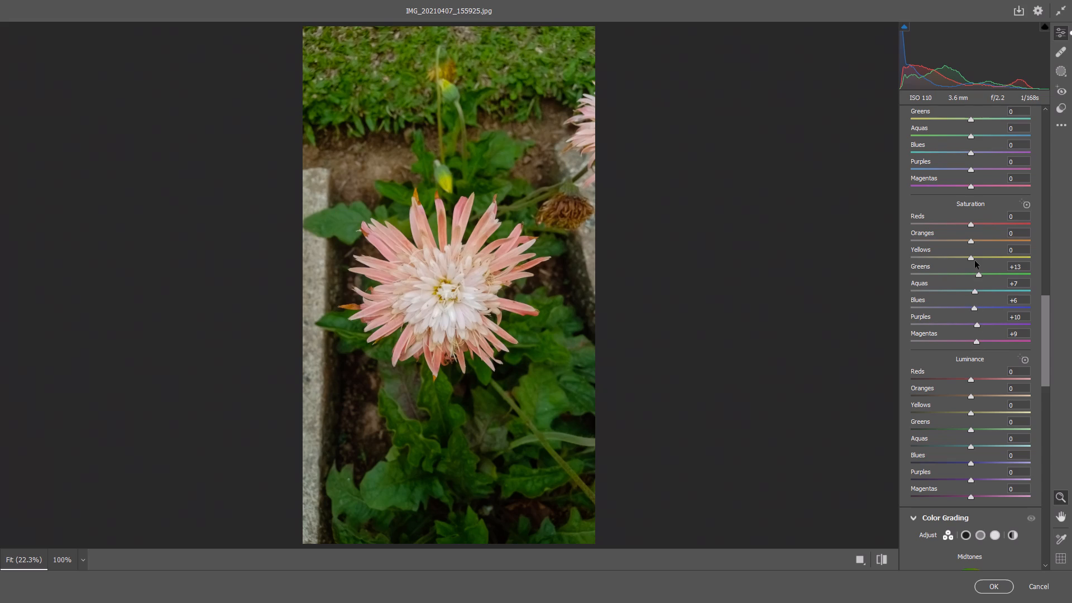
left_click(974, 258)
Try stronger and fully removed green saturation, settling the Greens saturation at +11.
left_click_drag(980, 276, 980, 280)
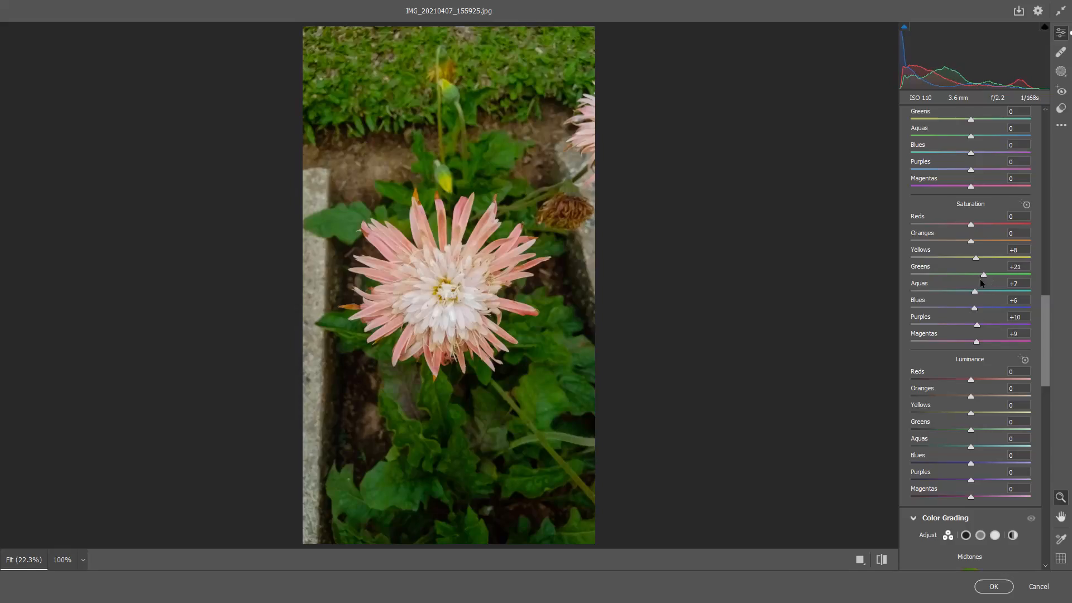
left_click_drag(980, 280, 917, 285)
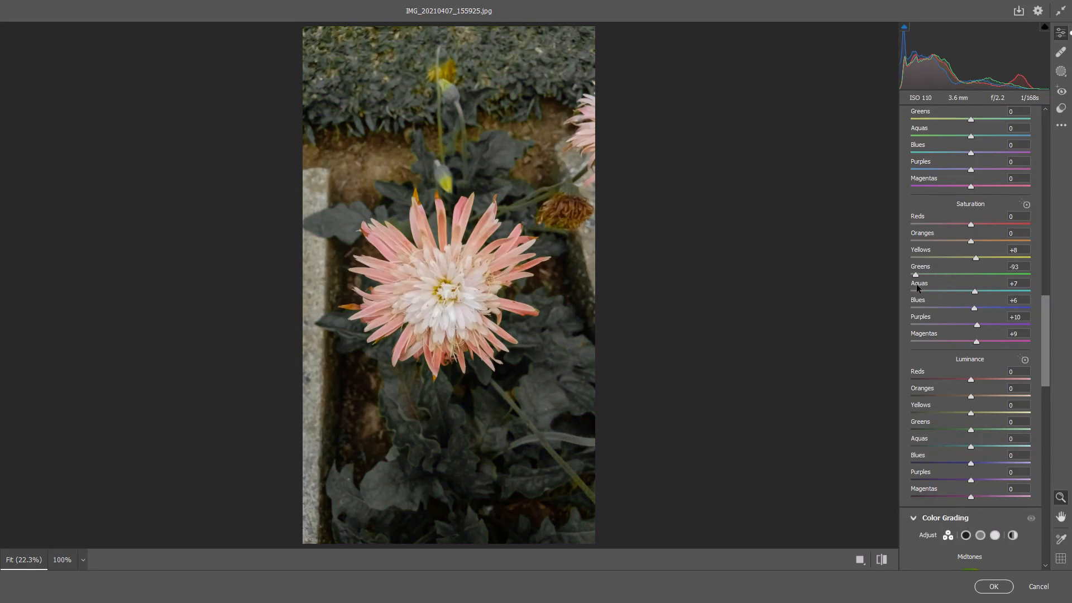
left_click_drag(917, 285, 899, 286)
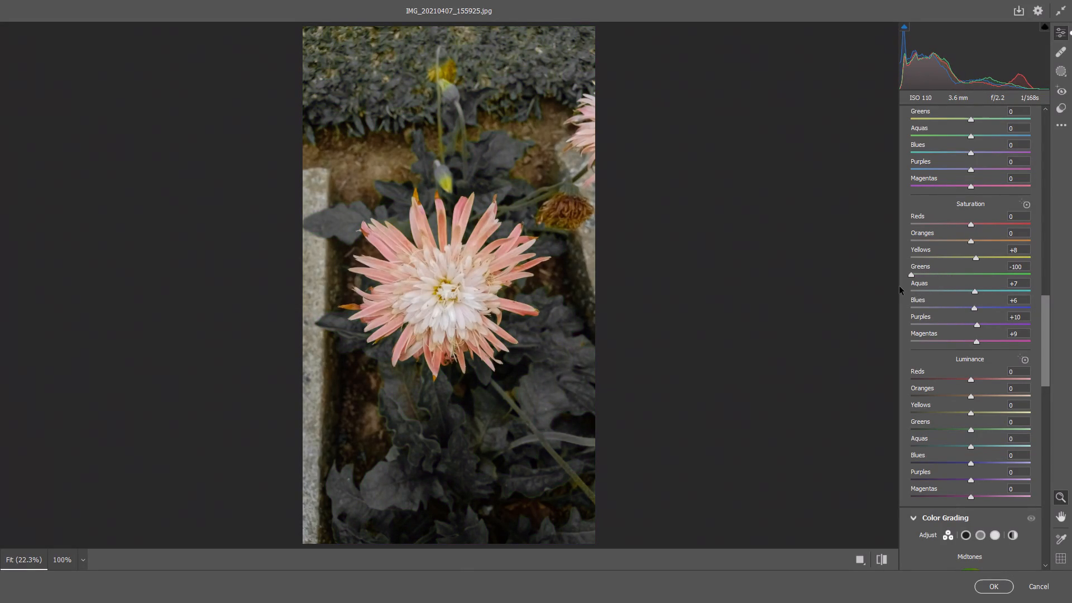
left_click_drag(899, 286, 902, 286)
left_click_drag(902, 286, 974, 293)
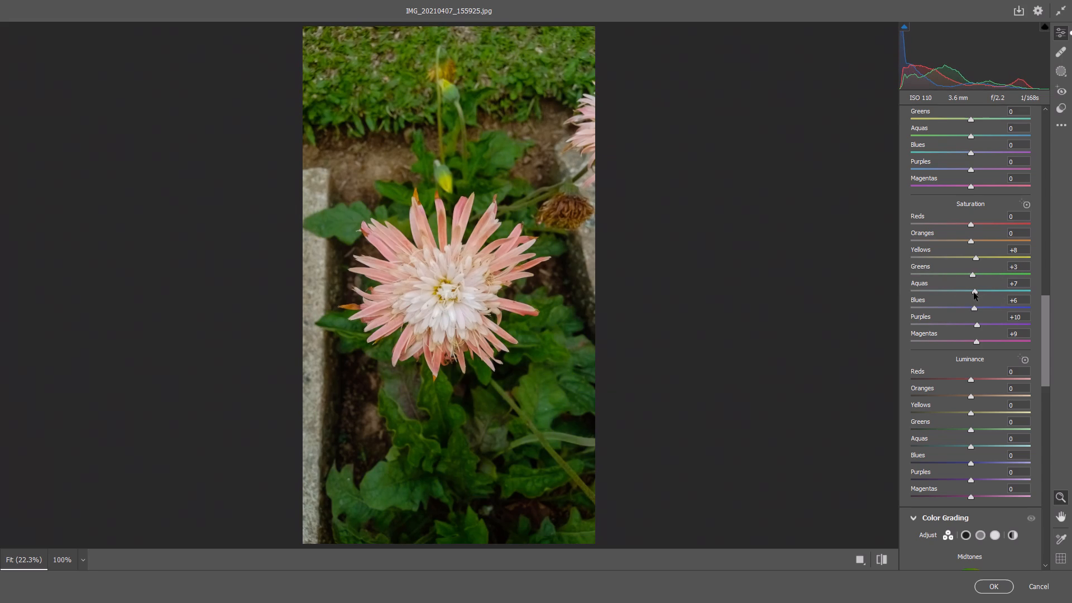
left_click_drag(974, 293, 979, 293)
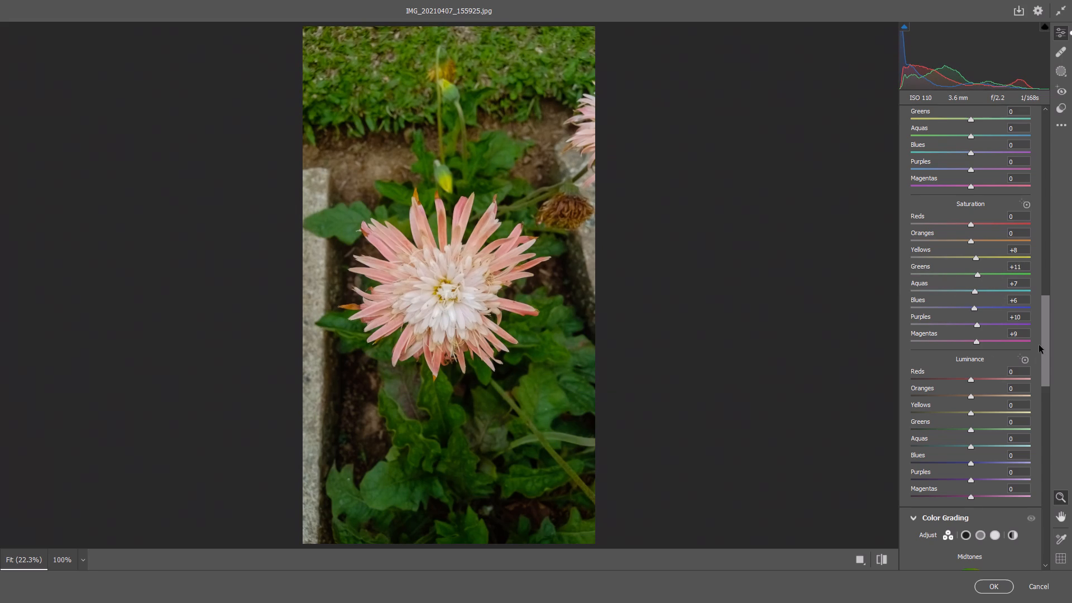
Apply Lens Blur with Blur Amount 56 and Boost 58, check the flower up close, and apply the Camera Raw filter.
left_click_drag(1047, 332, 1055, 451)
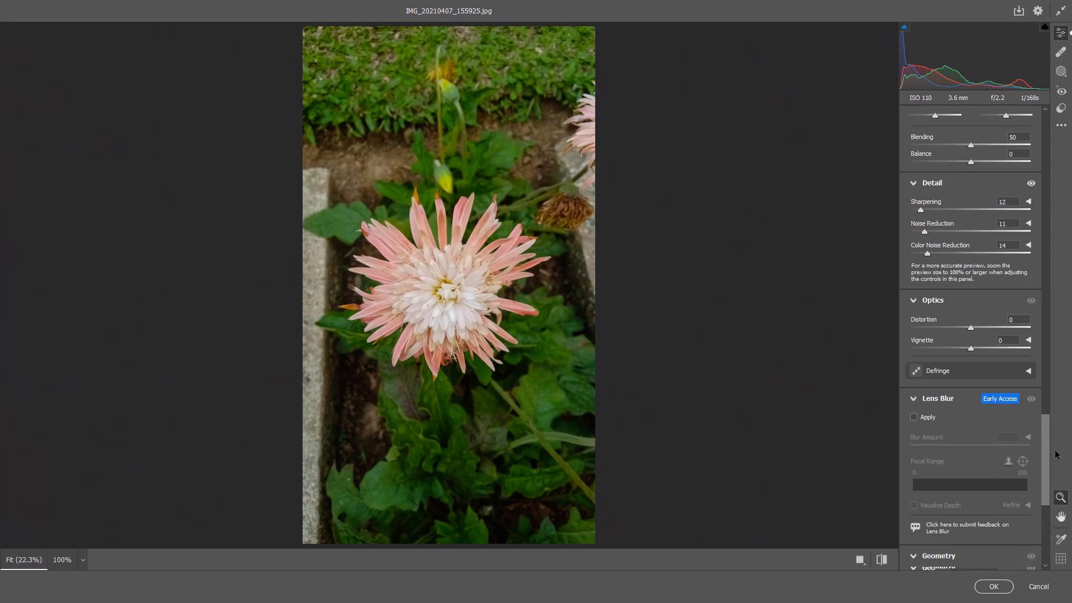
left_click_drag(1055, 451, 1055, 457)
left_click(916, 388)
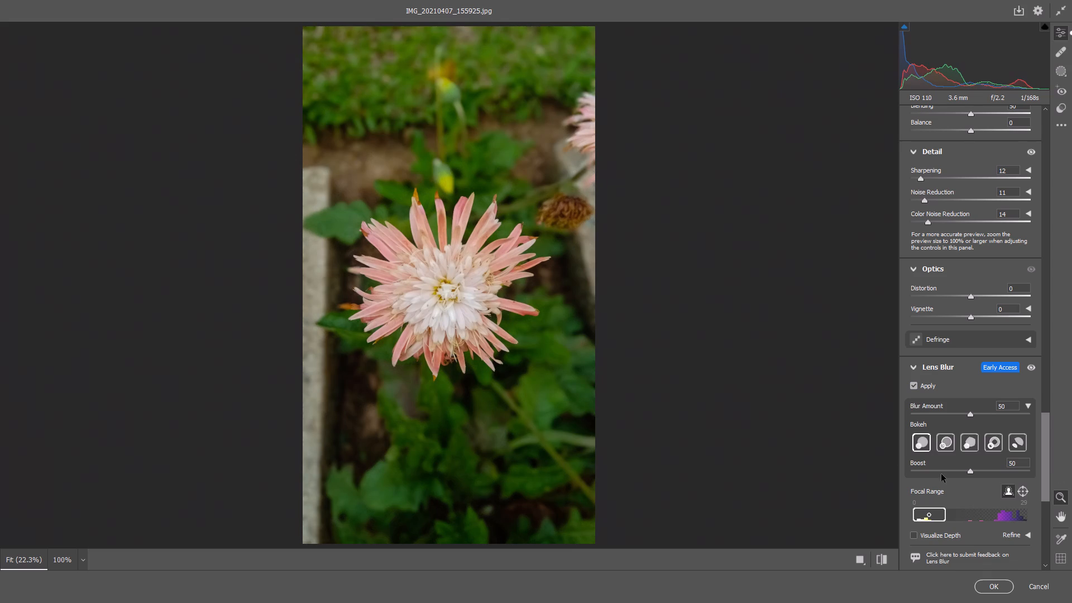
left_click_drag(969, 471, 979, 472)
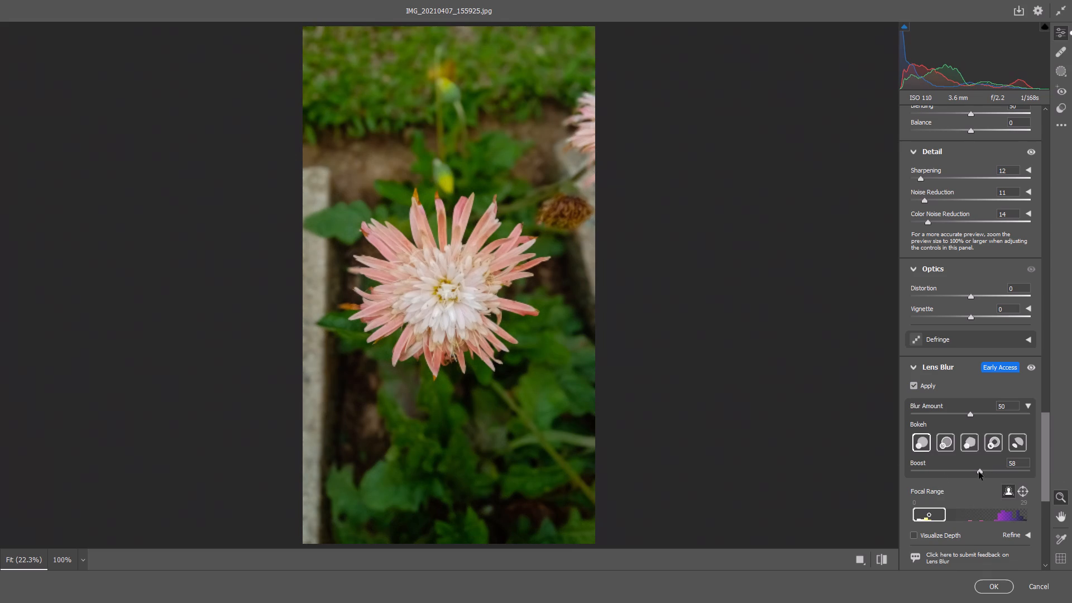
left_click_drag(971, 416, 979, 418)
left_click(451, 267)
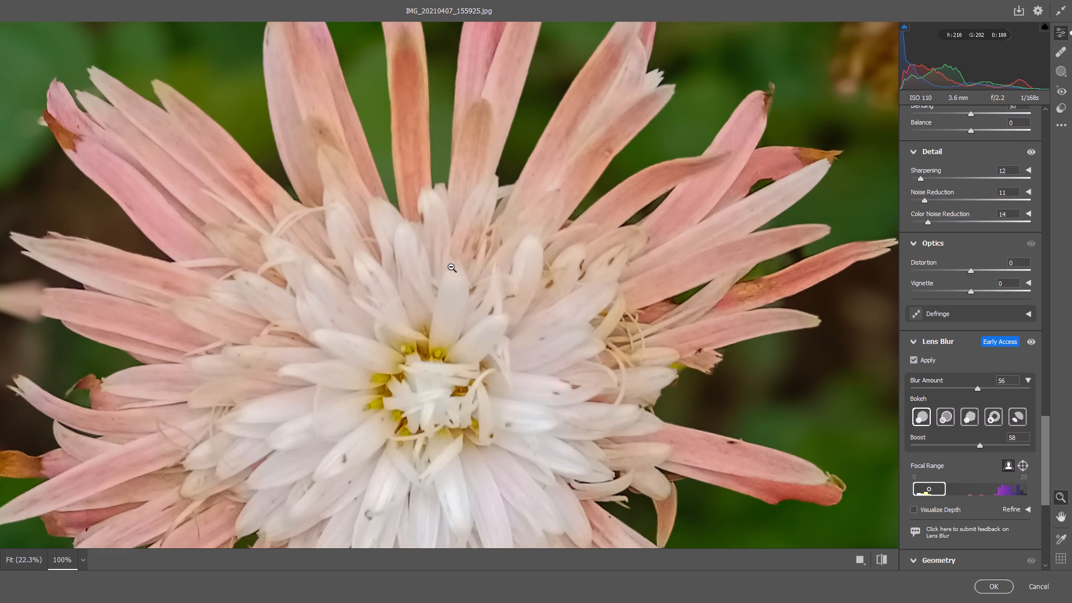
left_click_drag(423, 190, 427, 284)
left_click(427, 284)
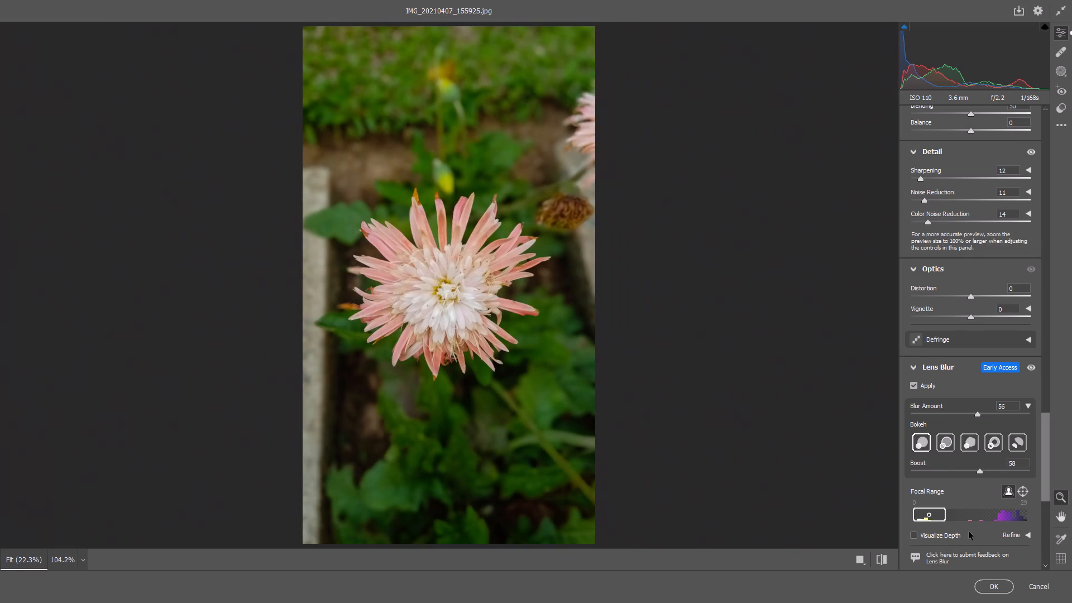
left_click(998, 586)
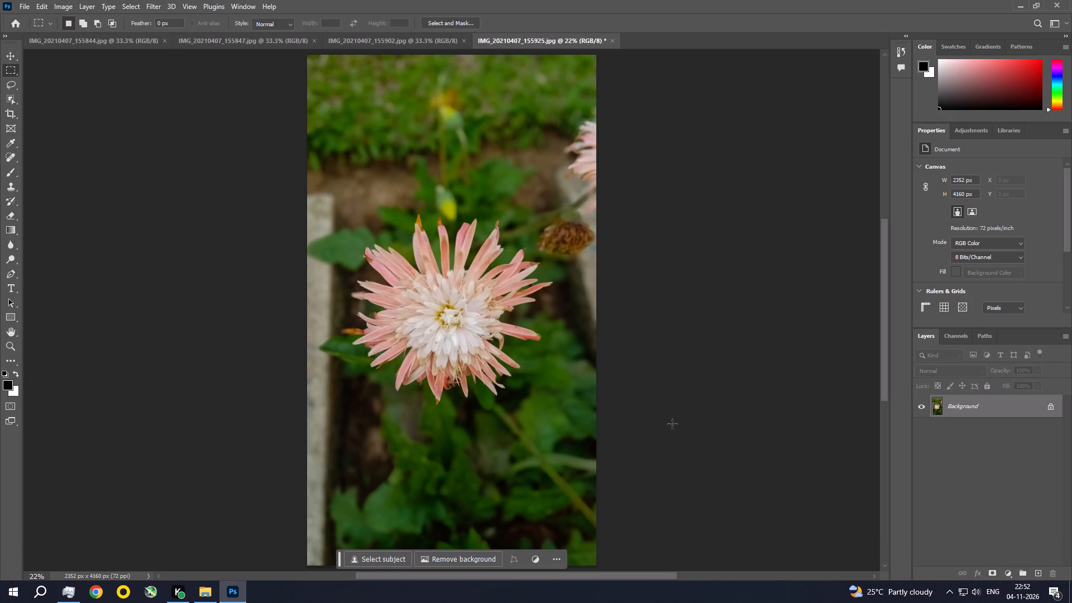
Apply a Photo Filter adjustment using Warming Filter (85) at 25% density.
left_click(65, 4)
left_click(66, 30)
left_click(248, 122)
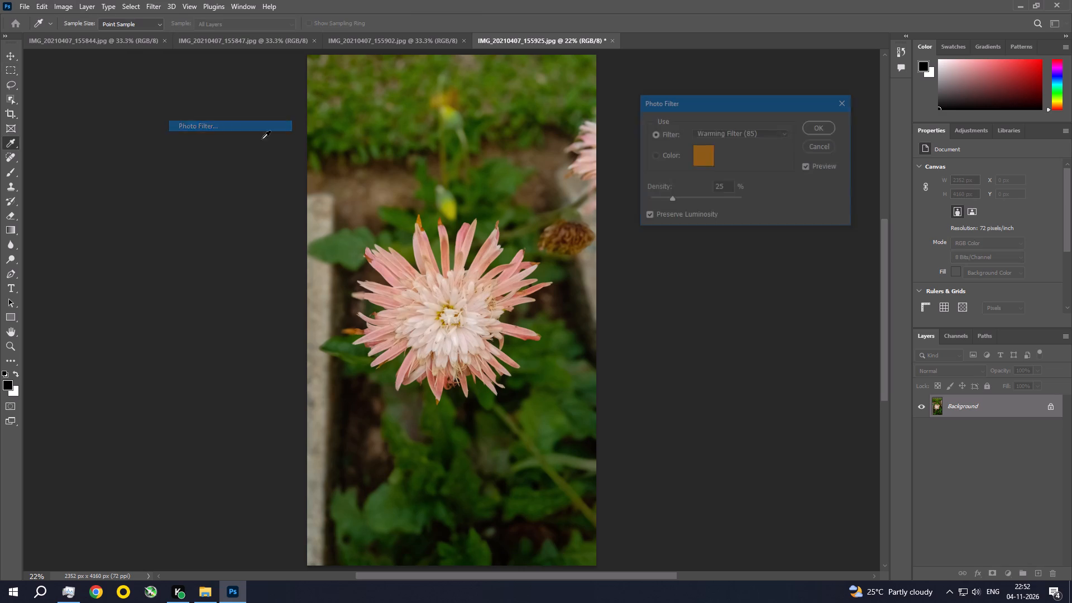
left_click(812, 129)
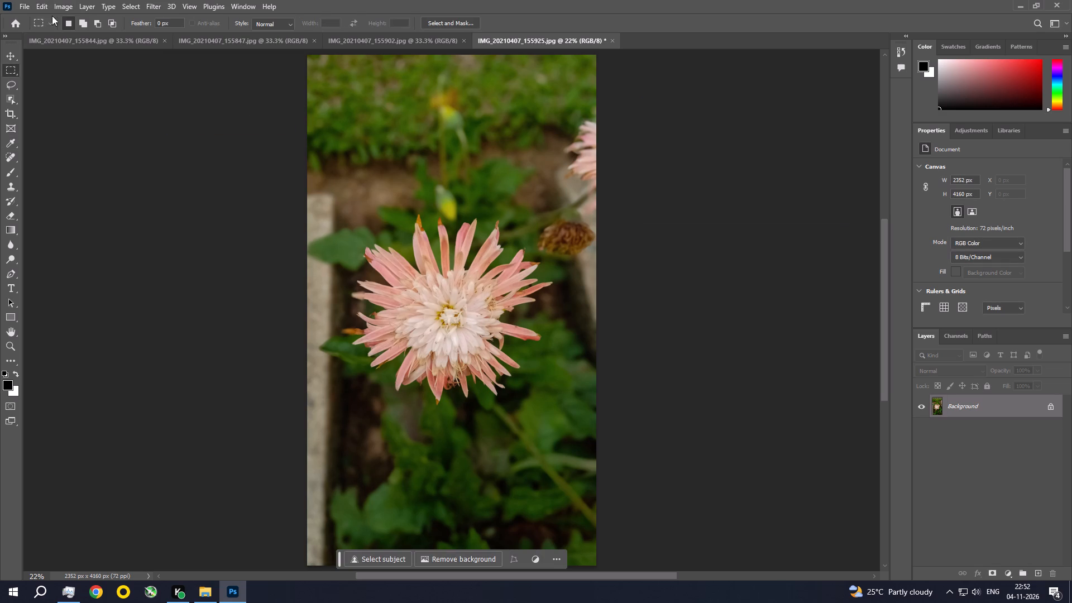
Apply an Exposure adjustment with the Offset set to 0.0100.
left_click(61, 3)
left_click(73, 34)
left_click(202, 61)
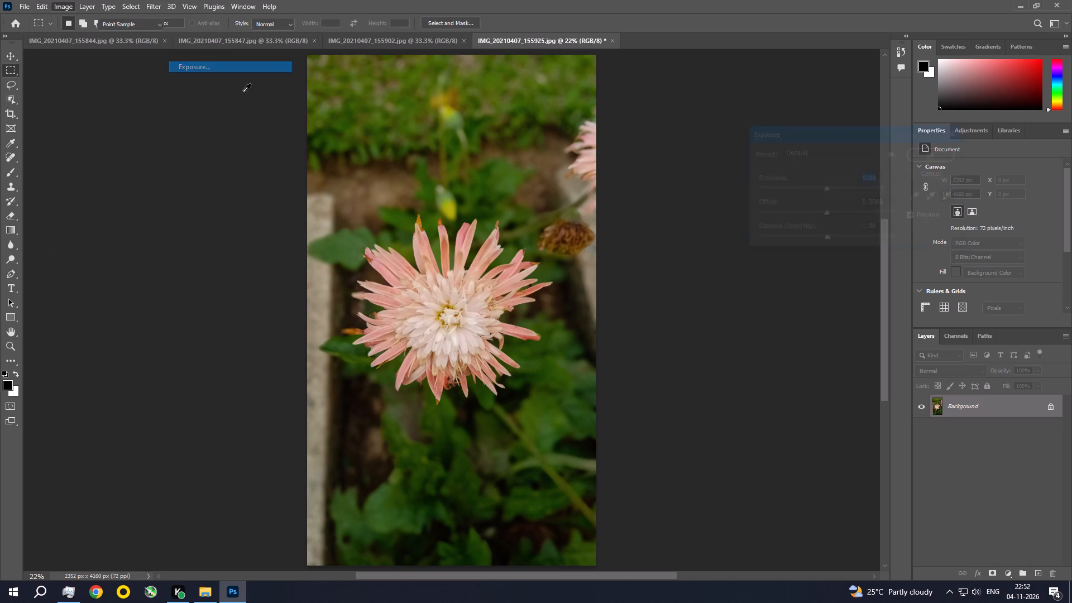
left_click(891, 204)
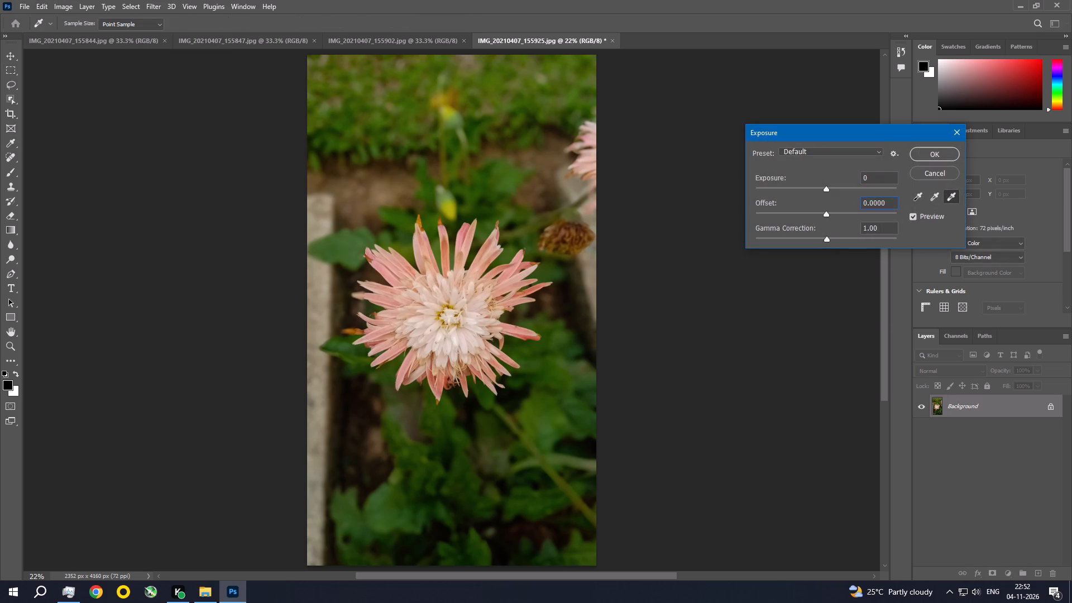
key("BackSpace")
key("BackSpace")
key("BackSpace")
key("1")
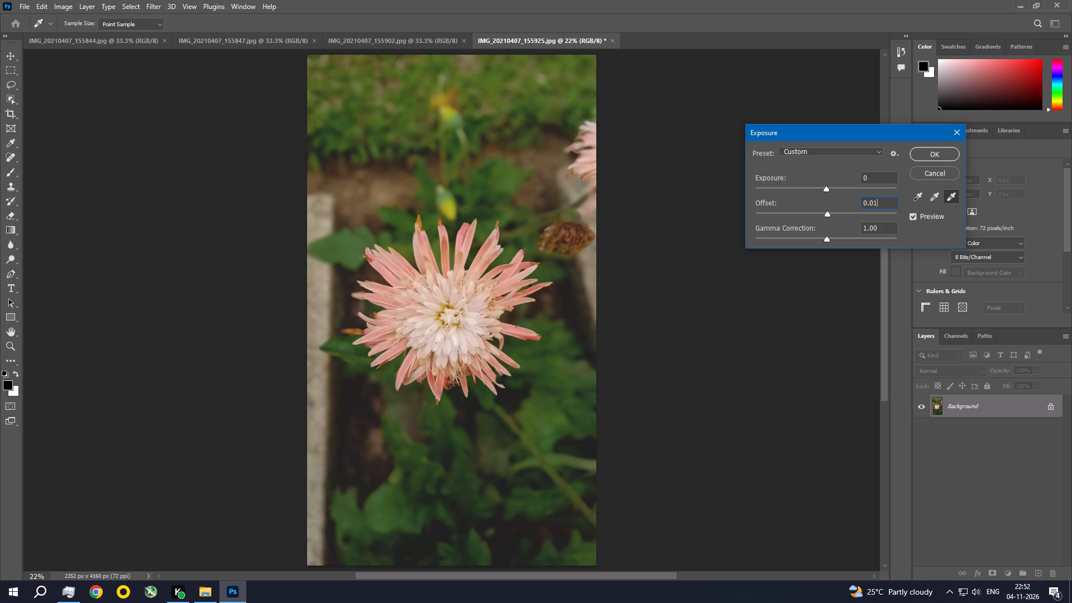
type("00")
key("Return")
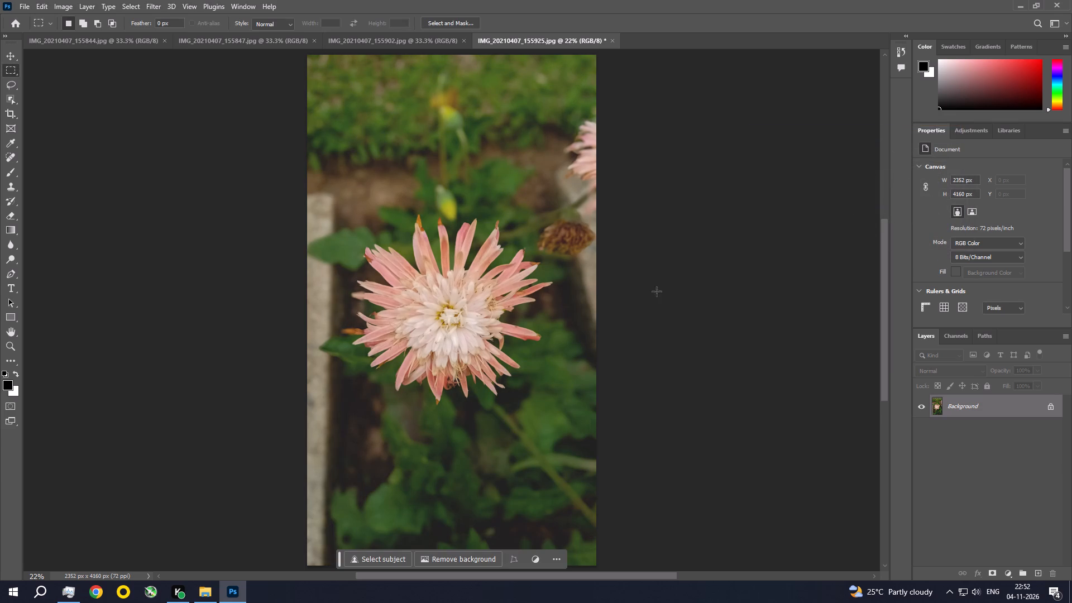
Save IMG_20210407_155925.jpg as a JPEG at quality 12, inspect the flower up close, and close the document.
key("ctrl+s")
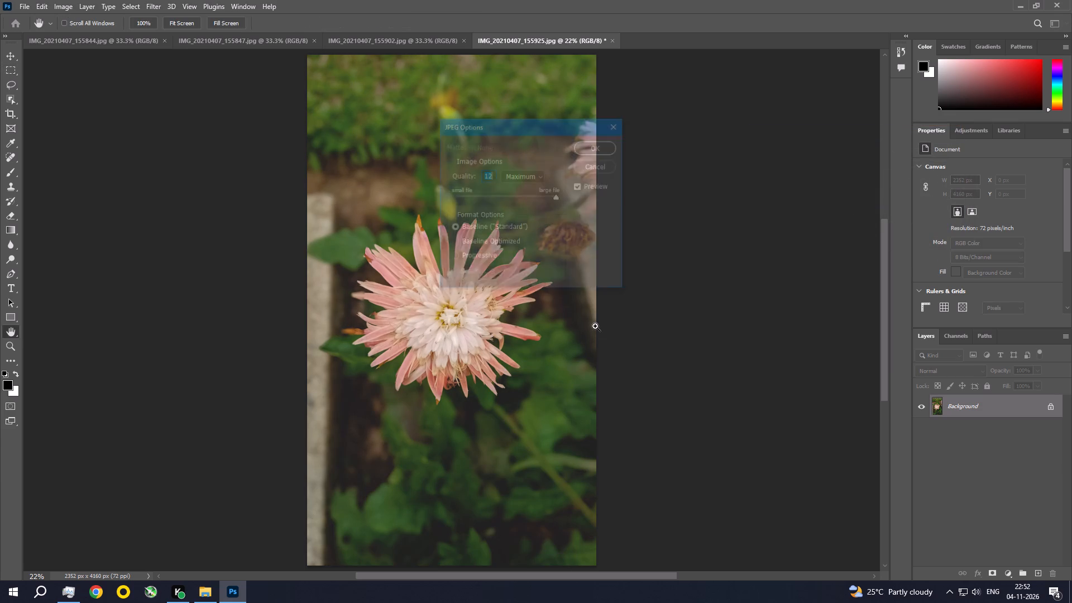
left_click(597, 145)
key("ctrl+space")
key("ctrl+space")
key("ctrl+space")
key("ctrl+space")
key("ctrl+space")
key("ctrl+space")
key("ctrl+space")
key("ctrl+space")
key("ctrl+space")
key("ctrl+space")
key("ctrl+space")
key("ctrl+space")
key("ctrl+space")
key("ctrl+space")
key("ctrl+space")
key("ctrl+space")
key("ctrl+space")
key("ctrl+space")
key("ctrl+space")
key("ctrl+space")
triple_click(456, 277, "ctrl")
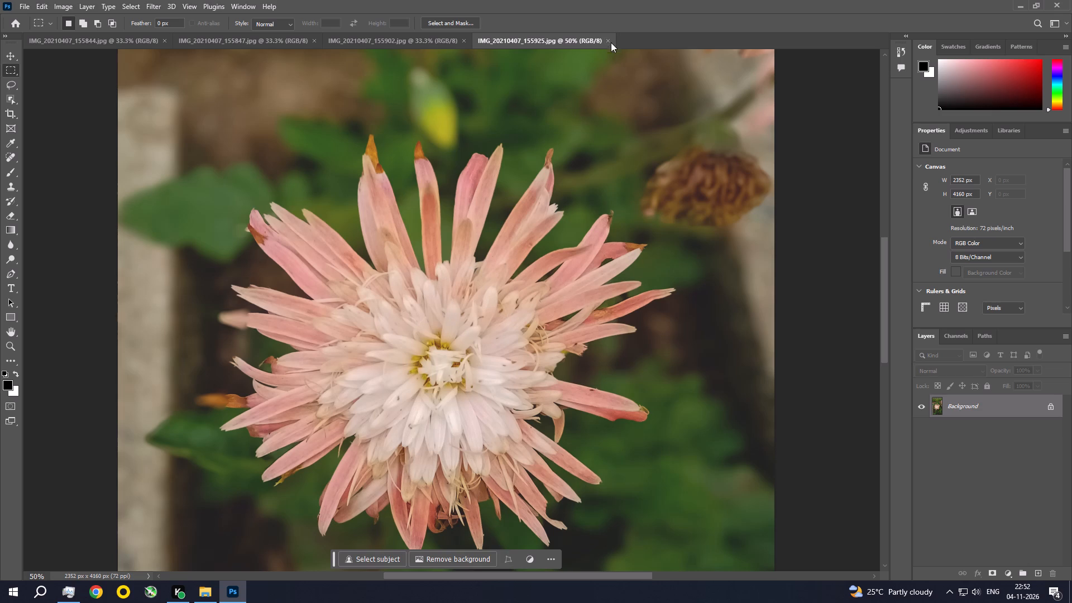
left_click(609, 41)
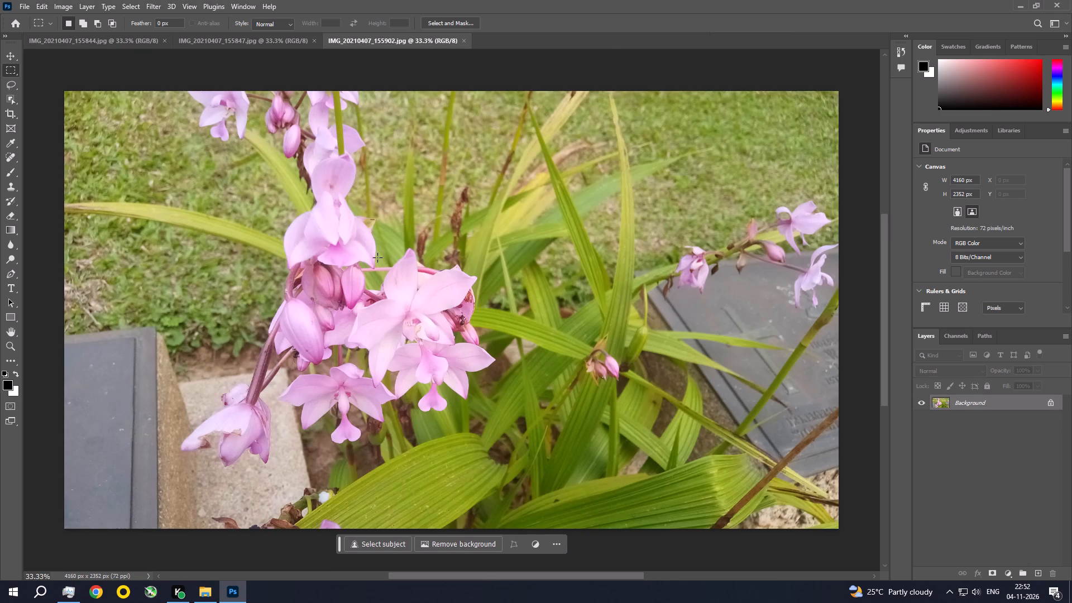
Open IMG_20210407_155902.jpg in the Camera Raw filter and set Exposure to -0.70.
left_click(150, 4)
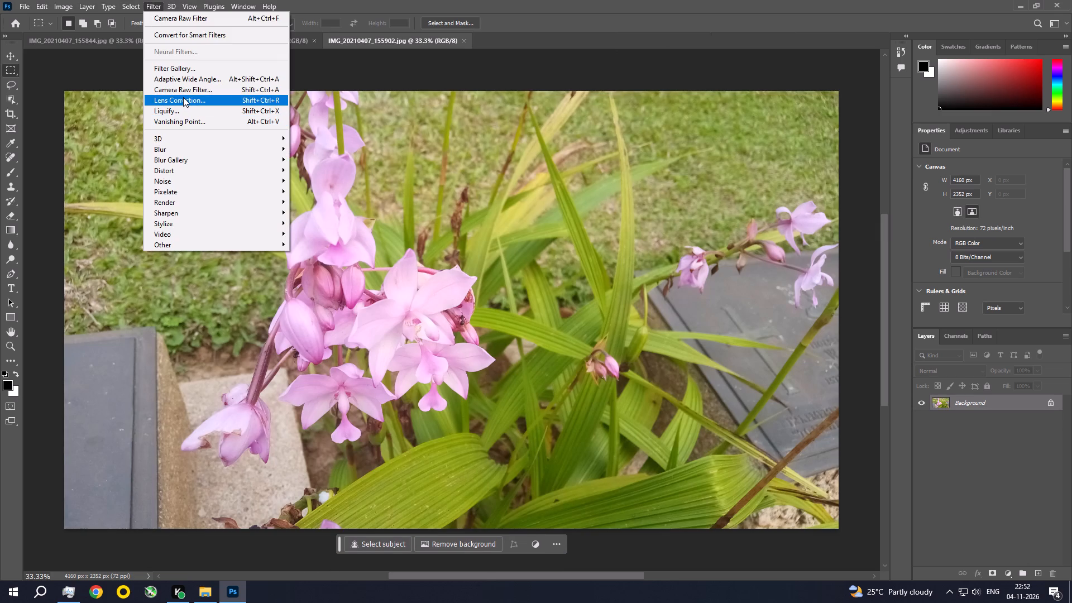
left_click(186, 88)
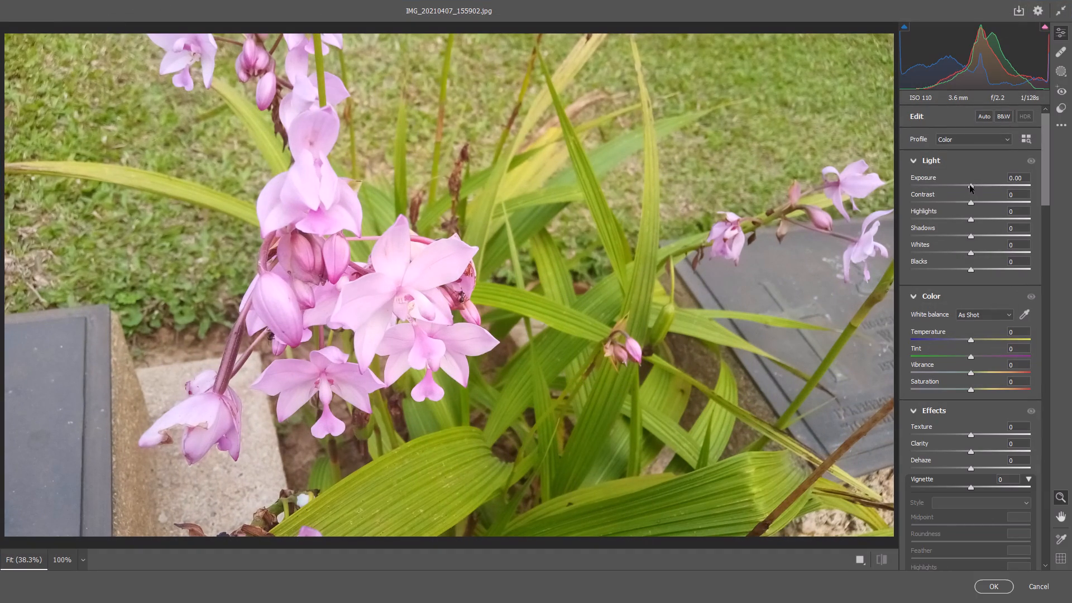
left_click_drag(970, 186, 962, 185)
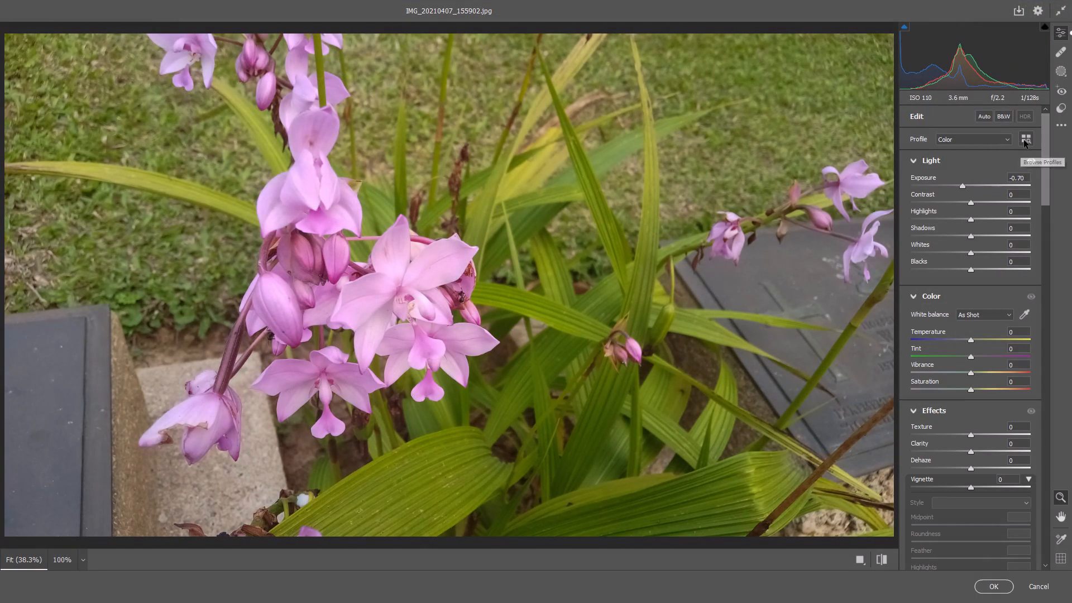
Browse the Artistic and Modern color profiles and apply the Modern 06 profile to the orchid photo.
left_click(1024, 140)
left_click(906, 261)
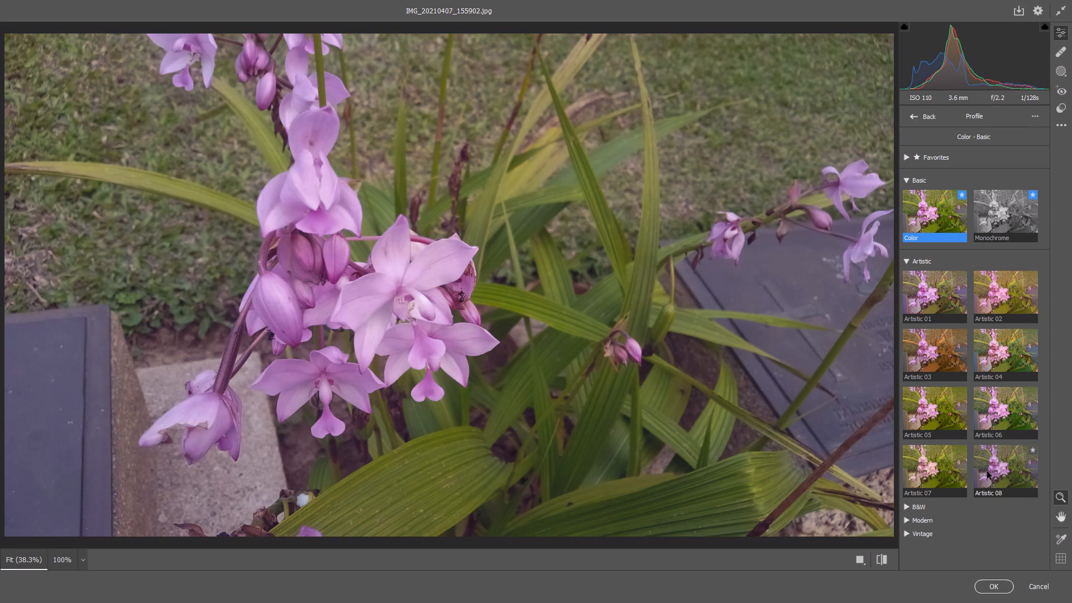
left_click(906, 520)
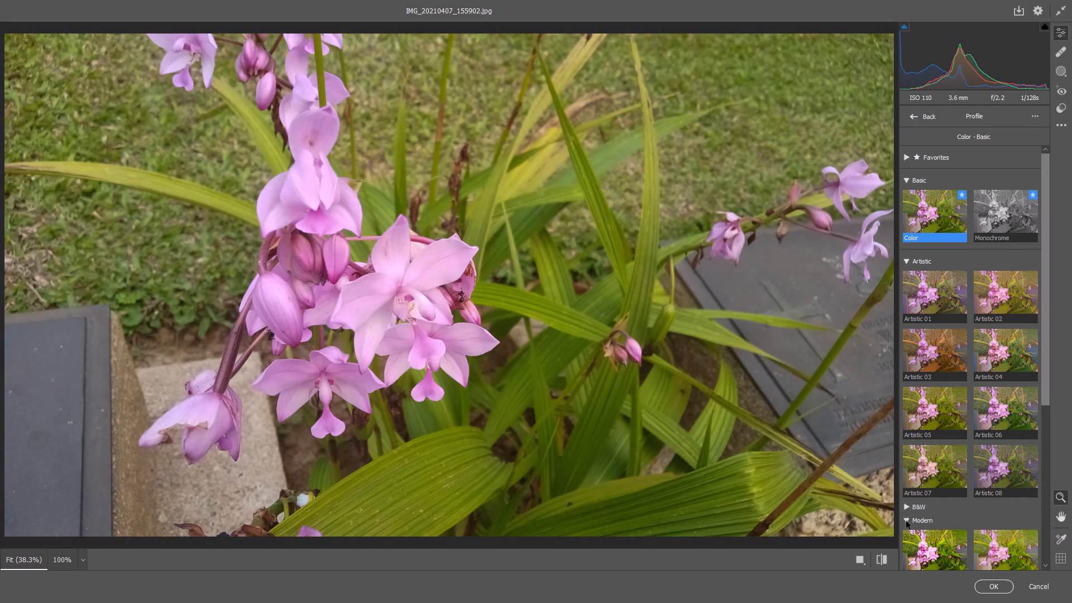
scroll(908, 523, "down", 1)
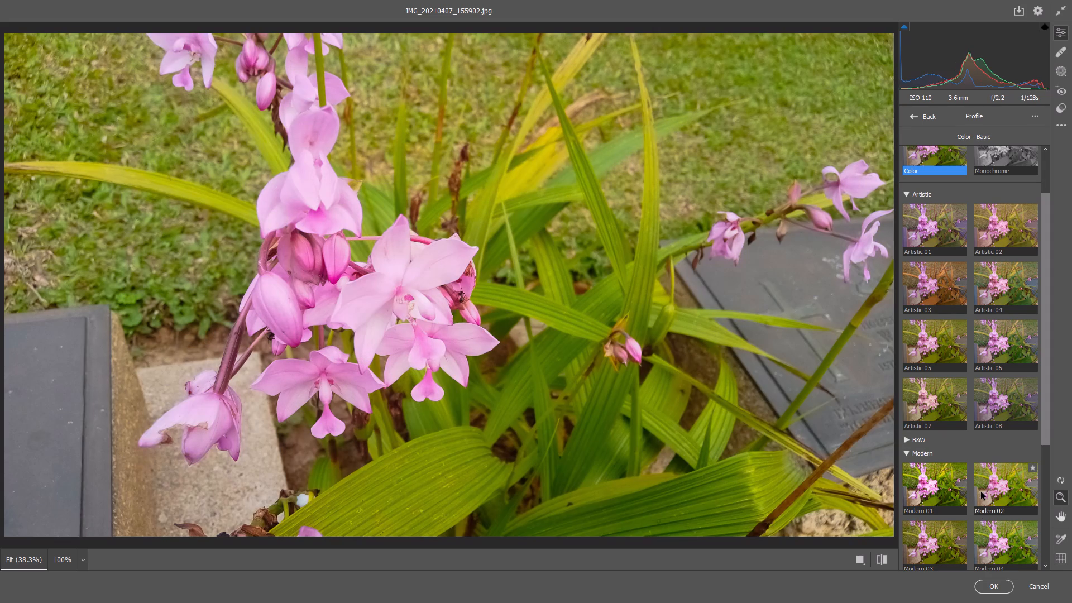
scroll(940, 540, "down", 1)
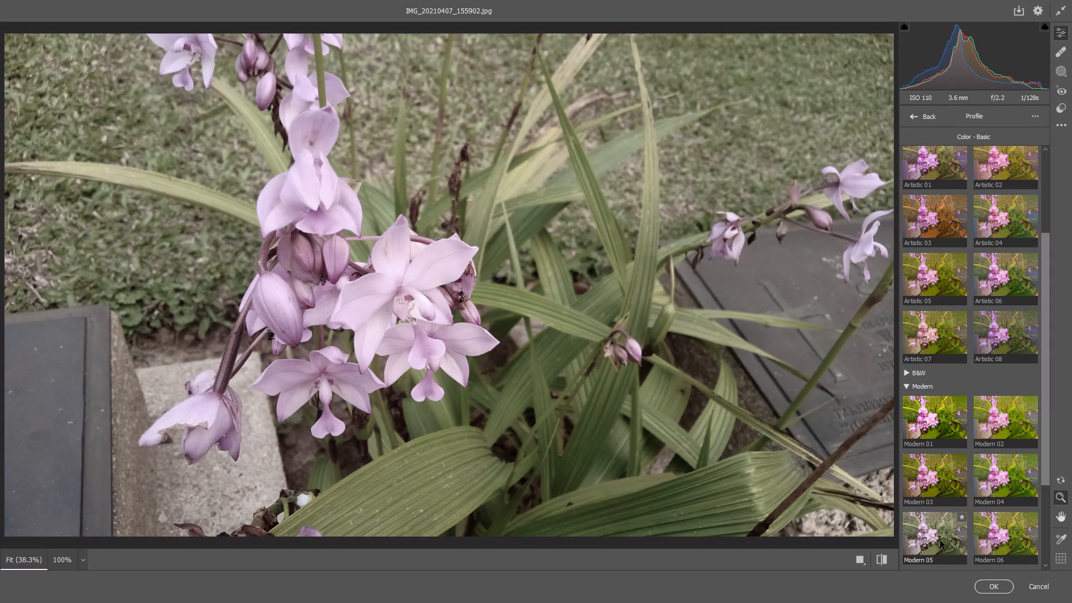
double_click(995, 534)
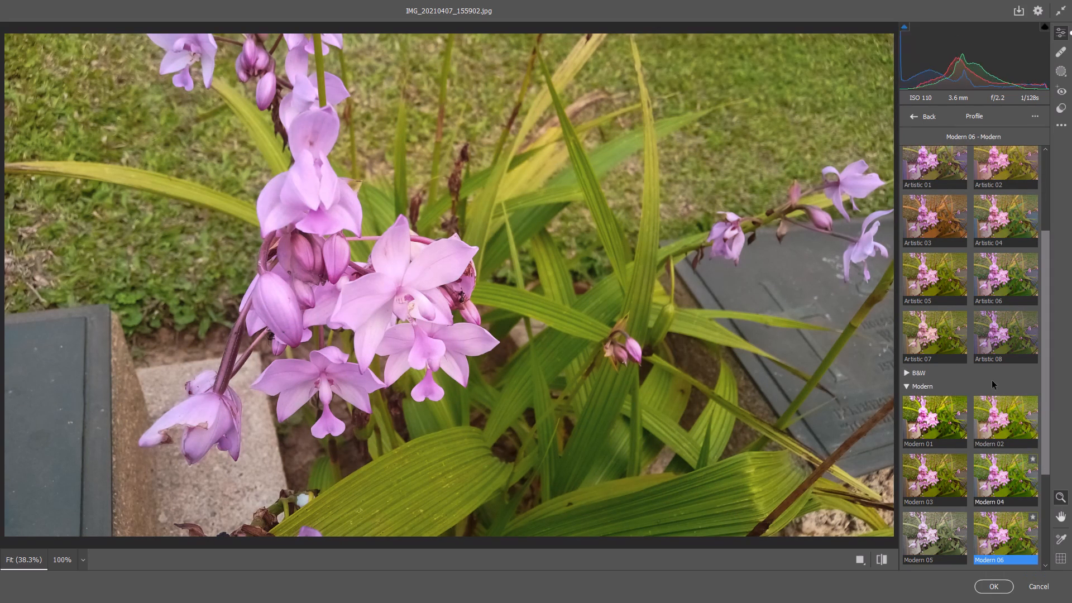
Set the Light values to Exposure -1.05, Contrast +11, Highlights -18, Shadows +7 and Whites -16.
left_click(911, 116)
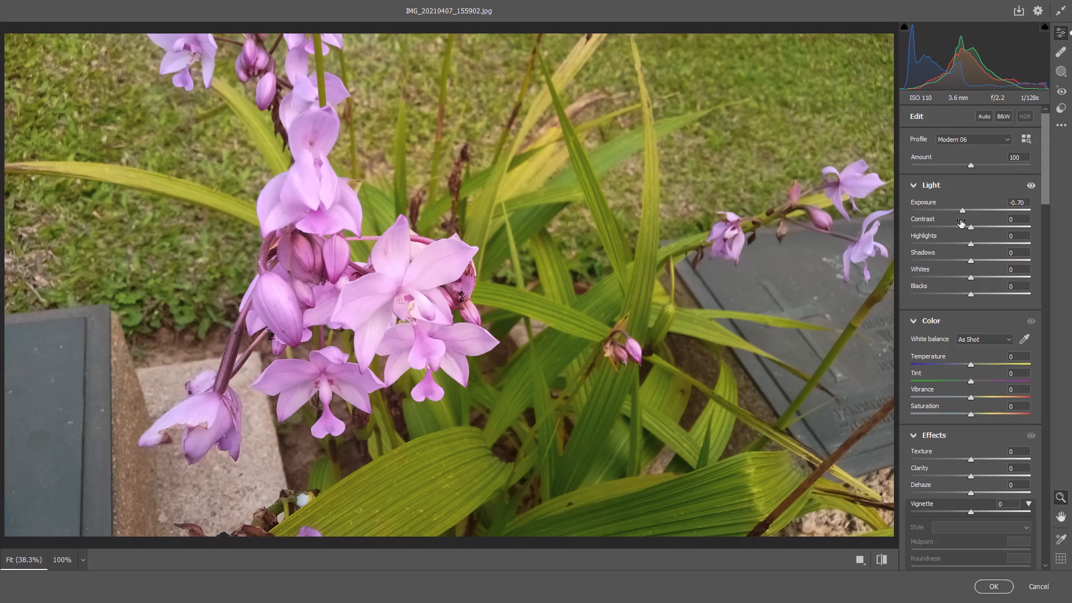
left_click(961, 210)
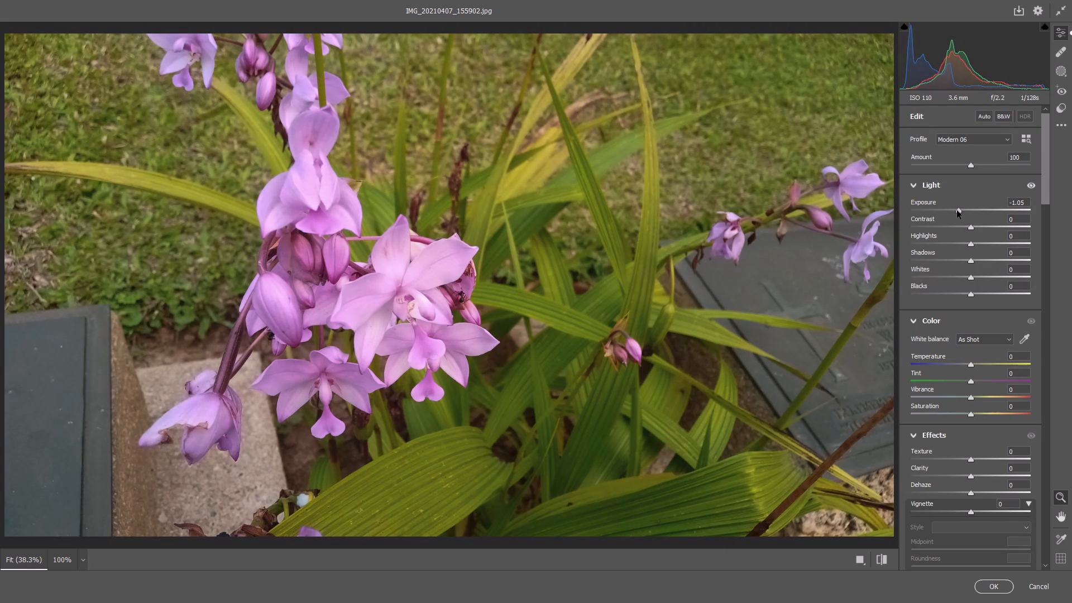
left_click_drag(971, 226, 977, 229)
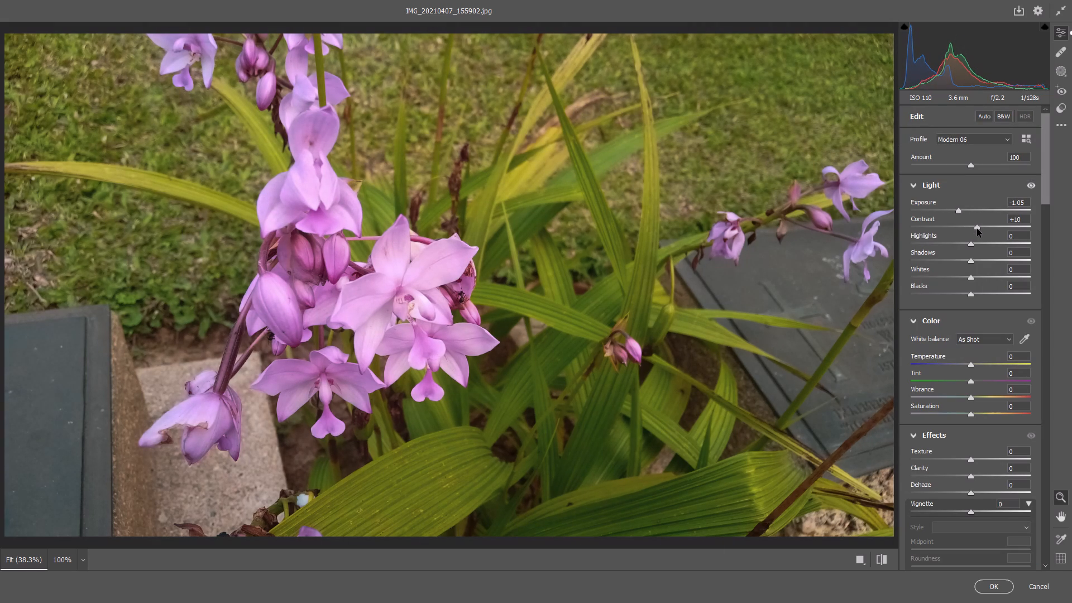
left_click_drag(977, 229, 978, 229)
left_click_drag(969, 243, 960, 243)
left_click_drag(960, 243, 958, 243)
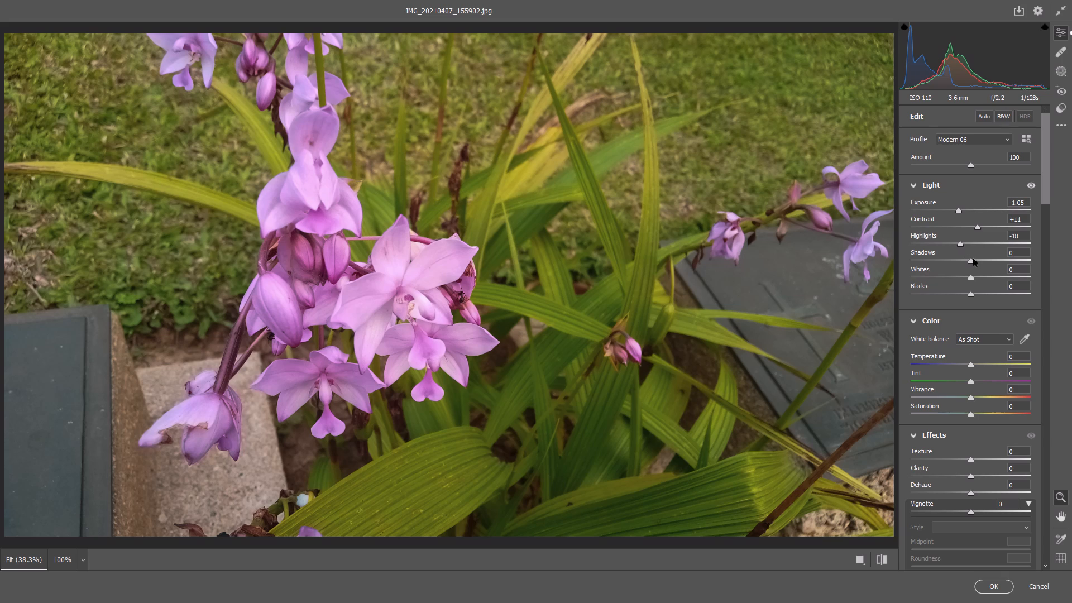
left_click(973, 259)
left_click_drag(973, 276, 965, 276)
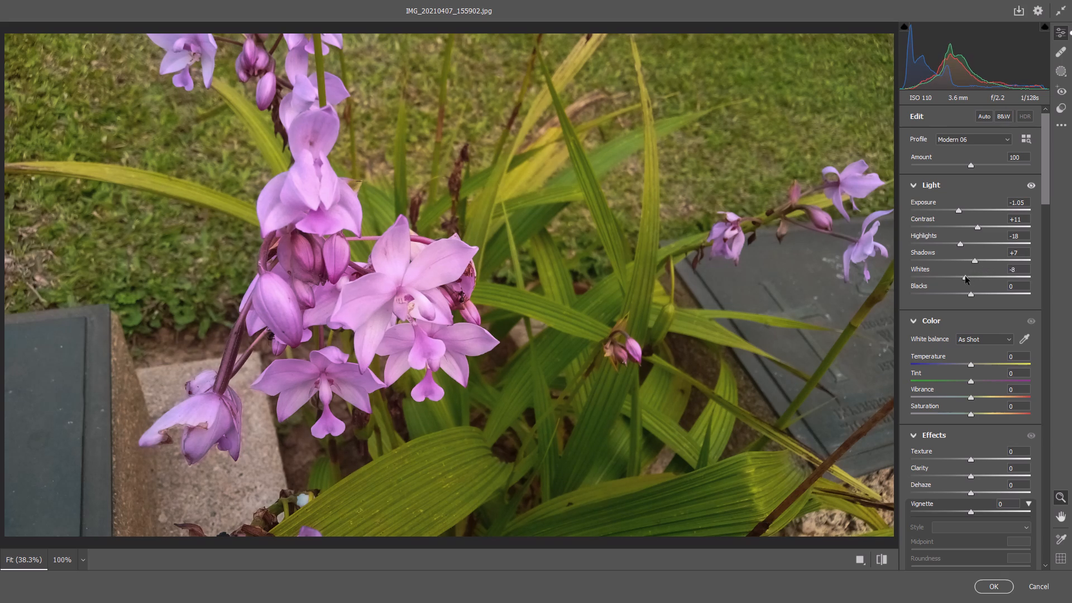
left_click_drag(965, 276, 963, 276)
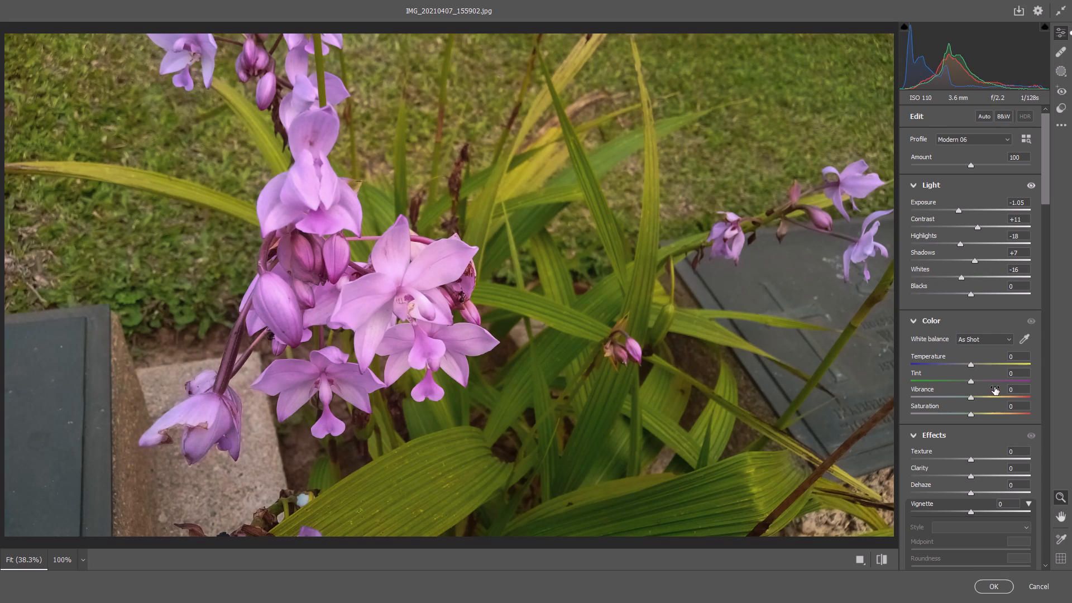
Raise the color intensity with Vibrance at +11 and Saturation at +17.
left_click_drag(971, 398, 974, 398)
left_click_drag(974, 398, 977, 400)
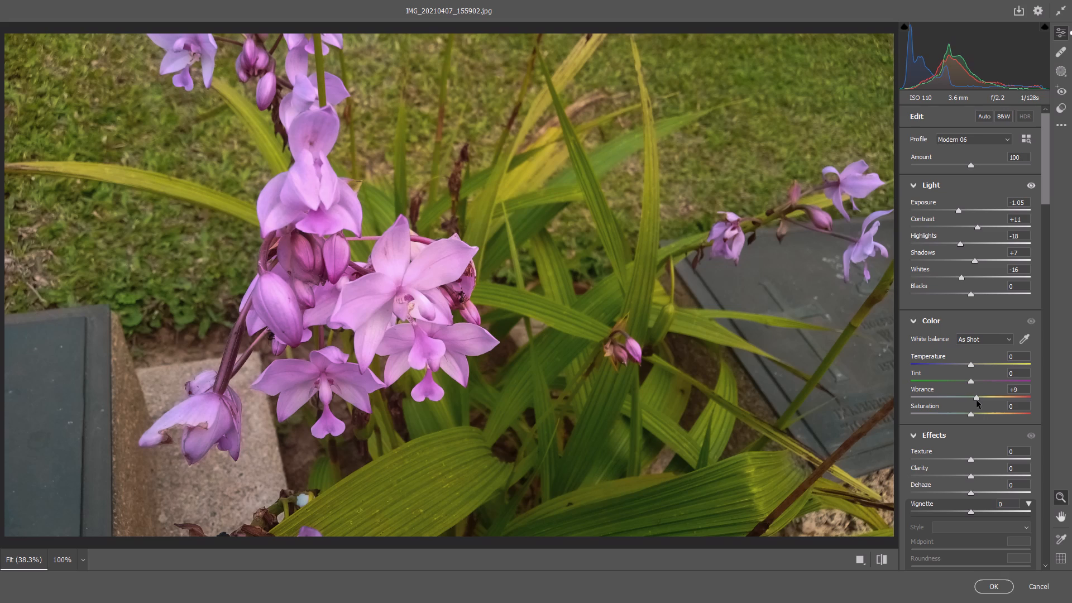
left_click_drag(977, 400, 978, 400)
left_click_drag(973, 414, 975, 415)
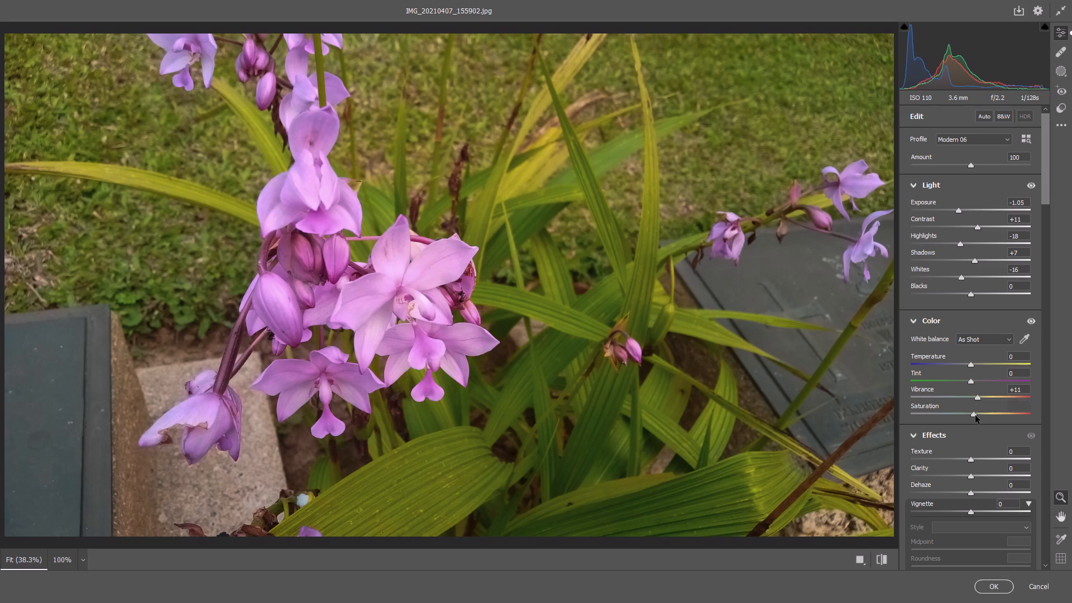
left_click_drag(975, 415, 983, 419)
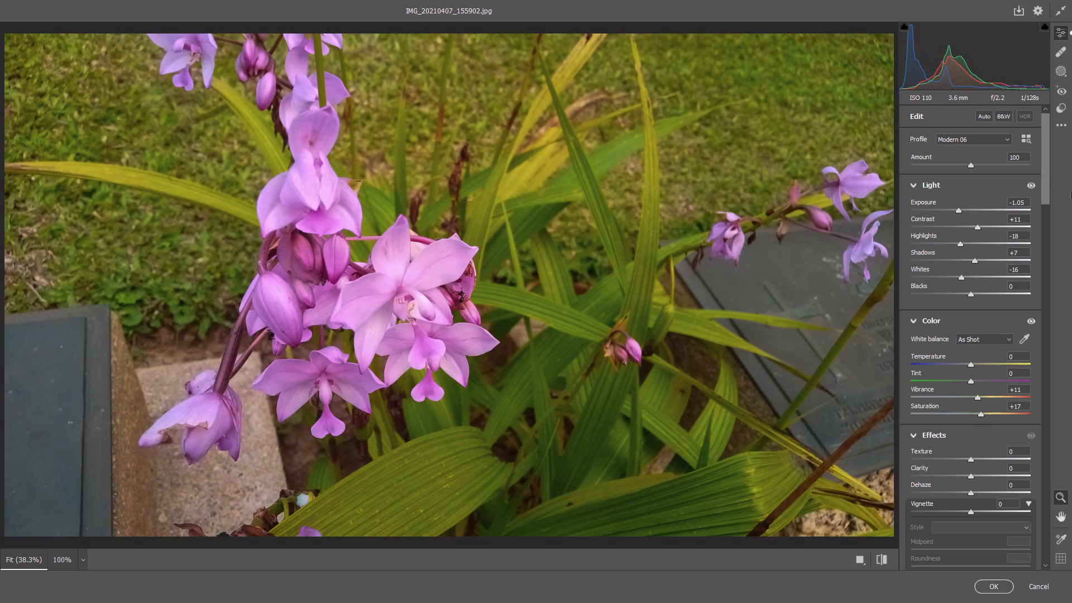
Set the Effects values to Texture +8, Clarity +10 and Dehaze +14, and add a slight dark vignette.
left_click_drag(1045, 171, 1050, 227)
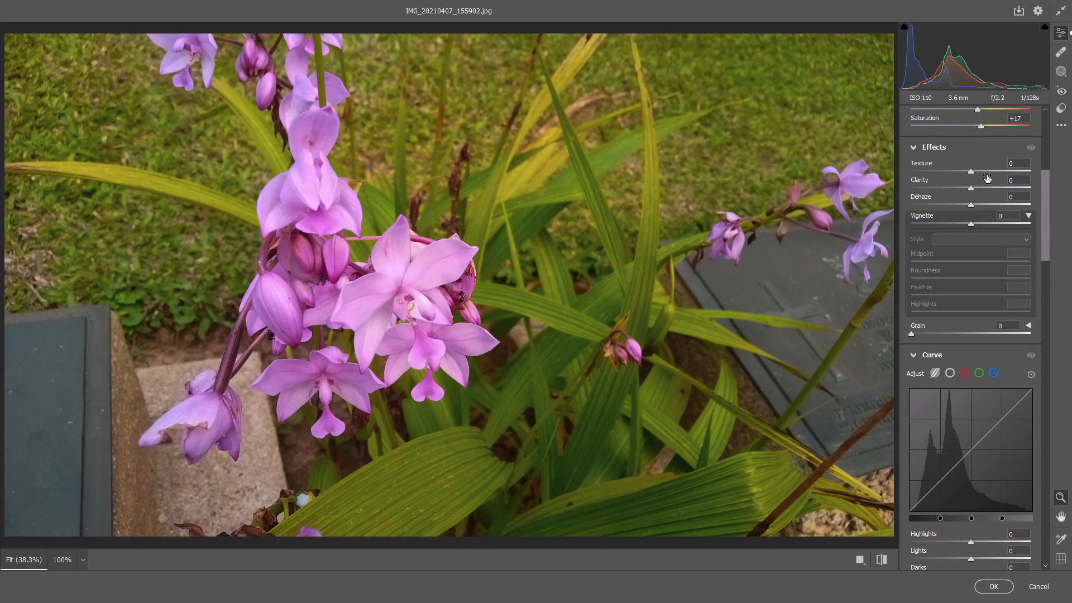
left_click(978, 172)
left_click(978, 189)
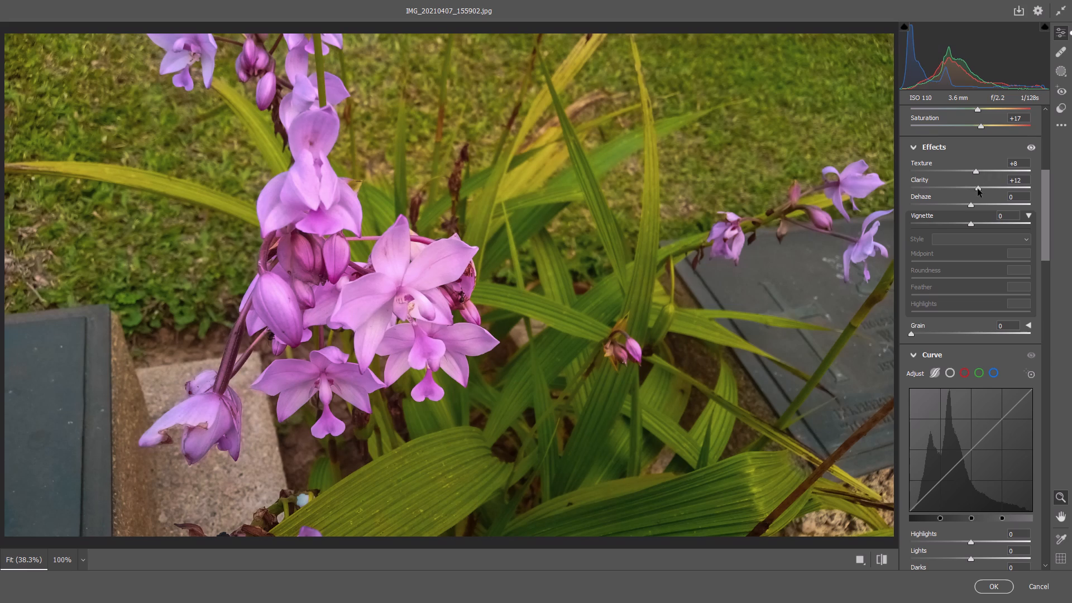
left_click_drag(973, 206, 974, 211)
left_click_drag(974, 211, 982, 212)
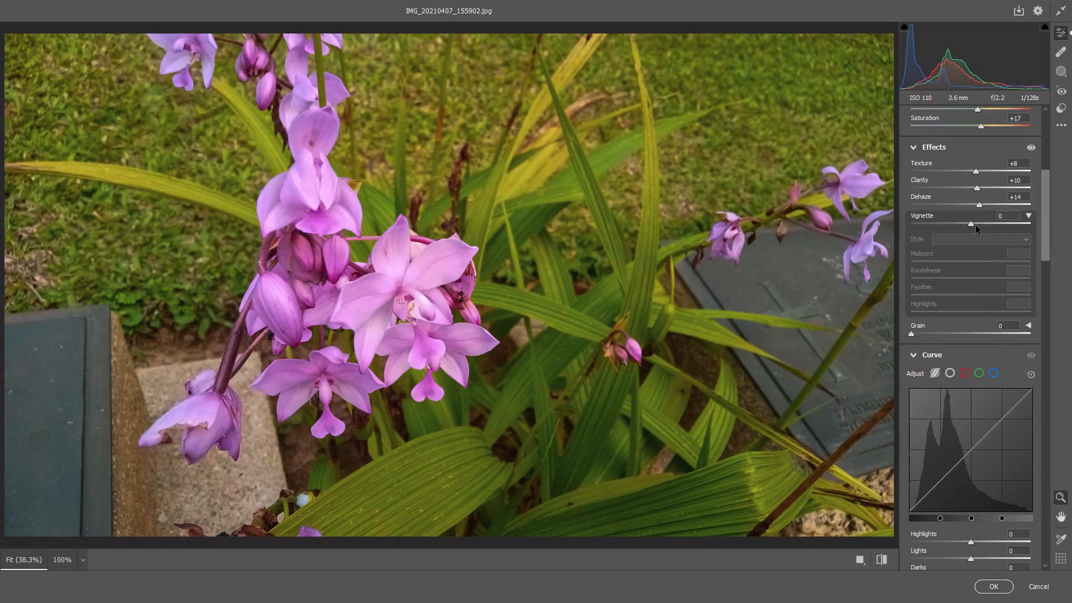
left_click_drag(971, 223, 963, 228)
Lower the parametric curve's Highlights to -21 and Lights to -19.
left_click_drag(1048, 212, 1049, 264)
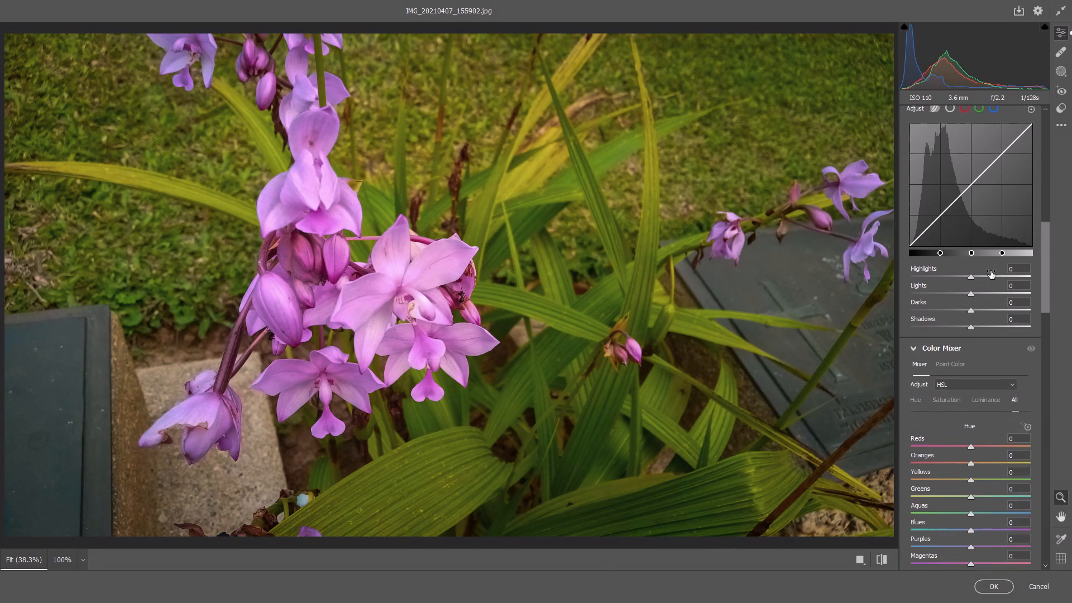
left_click_drag(971, 276, 959, 276)
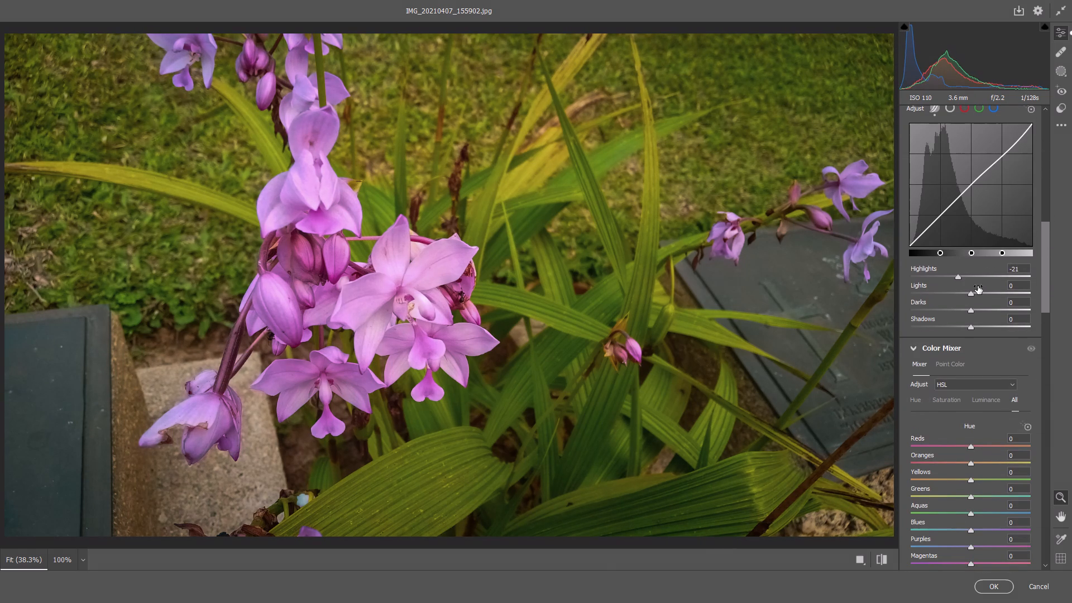
left_click_drag(972, 294, 961, 294)
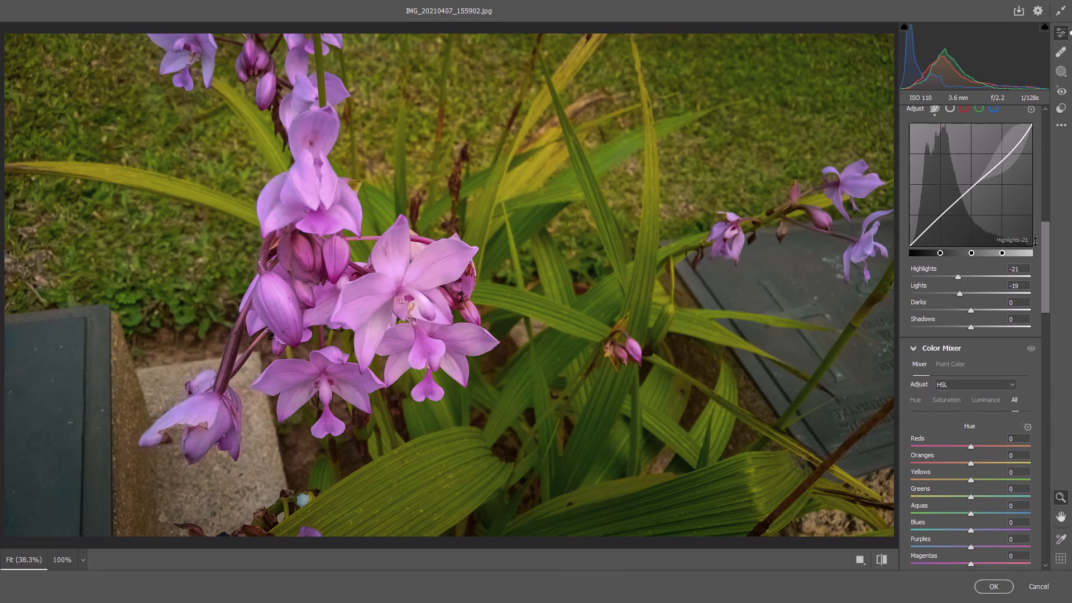
In the Color Mixer, set Saturation to Purples +10 and Magentas +13, and Luminance to Oranges +1, Purples +14 and Magentas +11.
left_click_drag(1044, 240, 1050, 341)
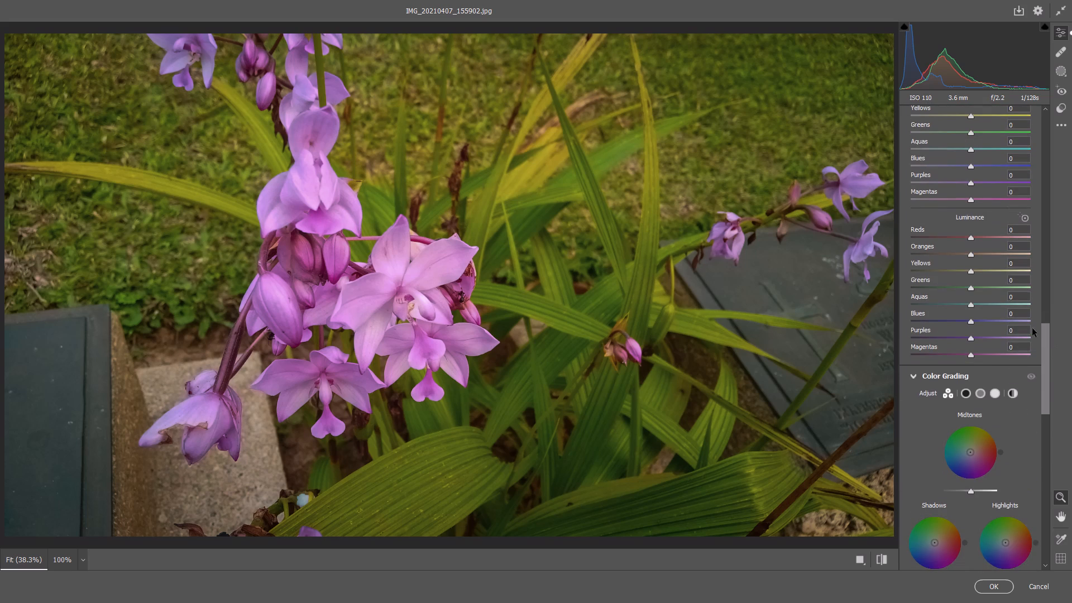
left_click(971, 255)
left_click_drag(969, 337, 981, 341)
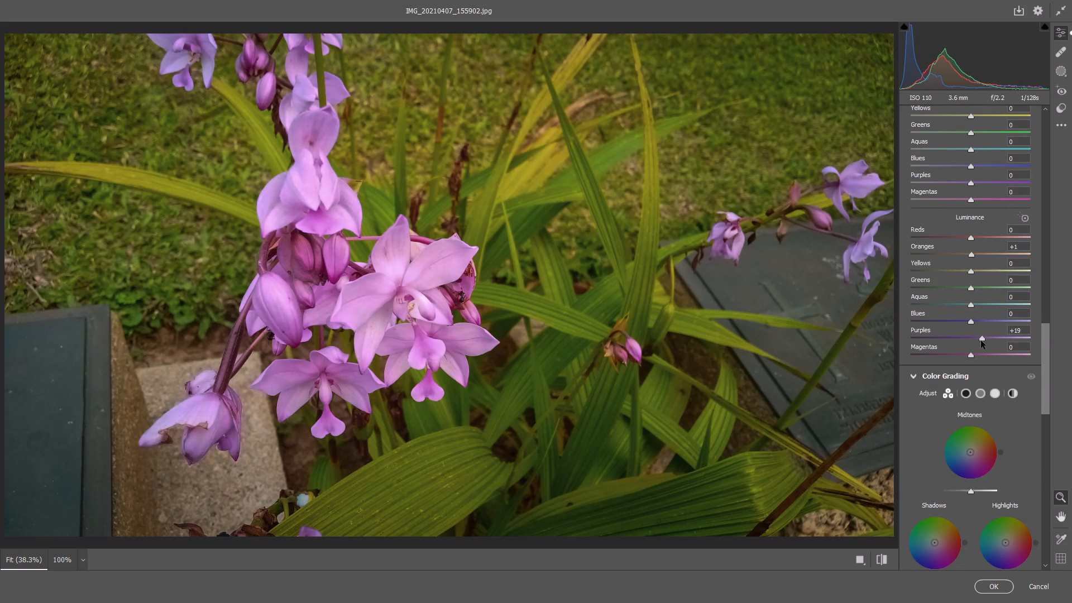
left_click_drag(981, 341, 978, 342)
left_click(967, 186)
left_click_drag(970, 185, 975, 187)
left_click_drag(975, 187, 976, 187)
left_click_drag(973, 204, 978, 205)
left_click_drag(971, 203, 978, 204)
left_click_drag(971, 202, 979, 203)
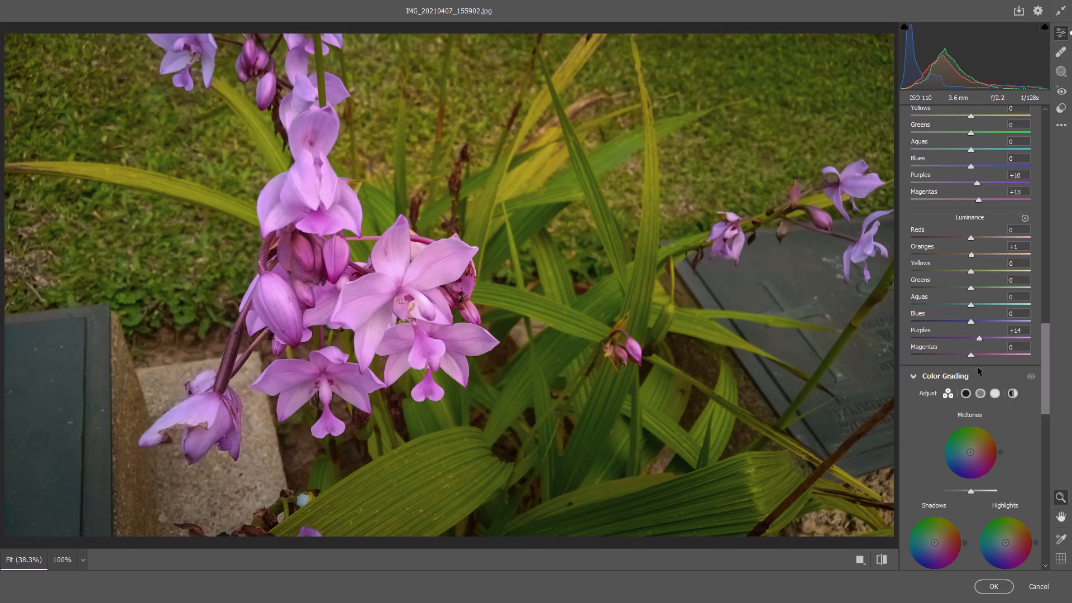
left_click(974, 355)
Set the Detail values to Sharpening 21, Noise Reduction 17 and Color Noise Reduction 18.
left_click_drag(1047, 347, 1045, 400)
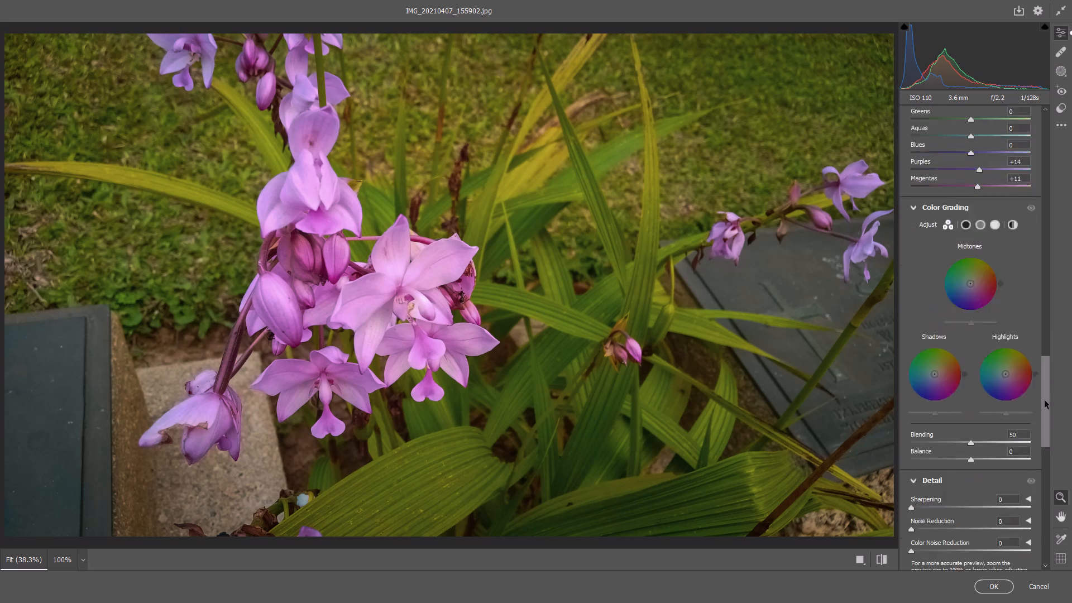
left_click_drag(1045, 400, 1045, 425)
left_click(927, 280)
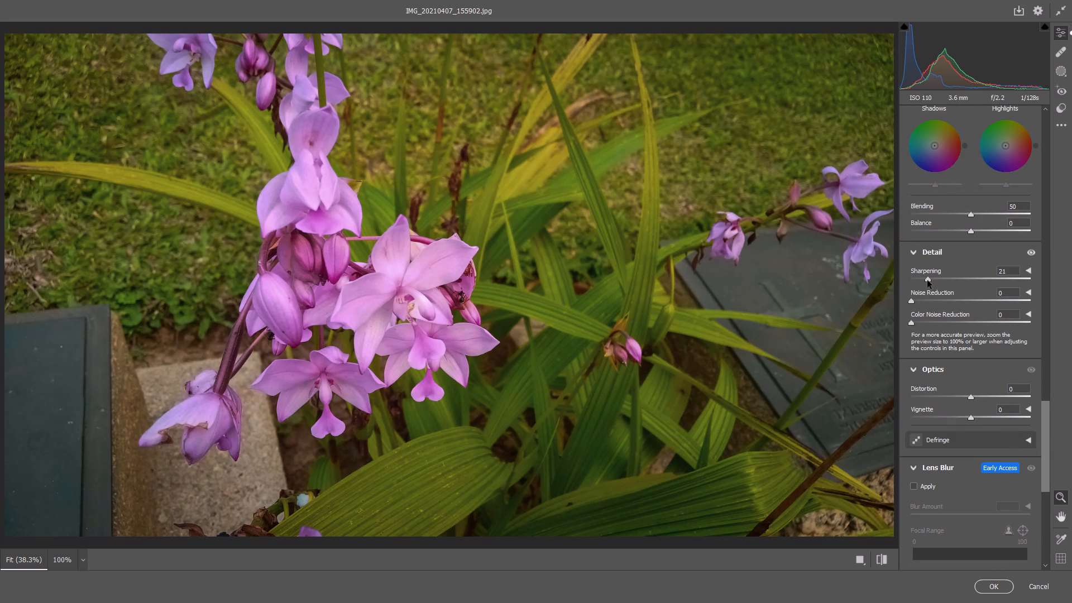
left_click(927, 301)
left_click(931, 324)
Apply Lens Blur, compare the five bokeh shapes, return to the first one, and set Boost to 54.
left_click(916, 487)
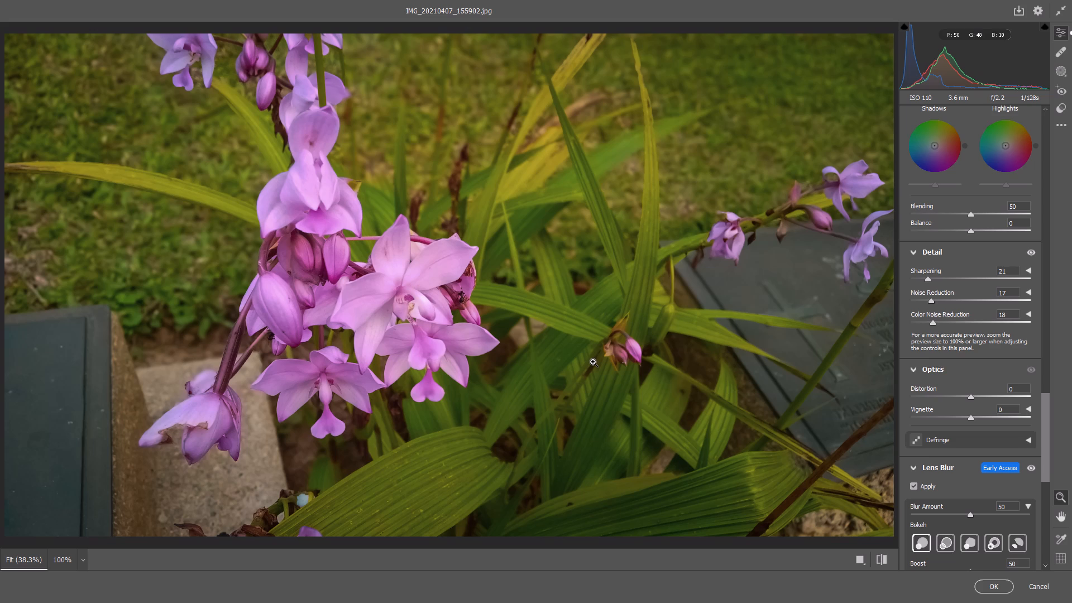
left_click(940, 544)
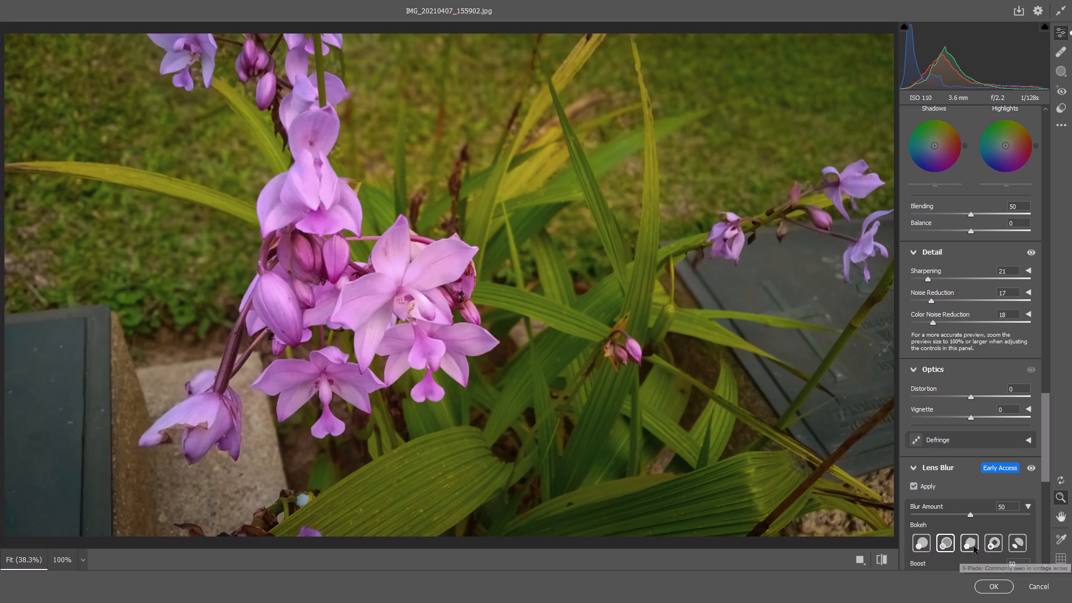
left_click(974, 546)
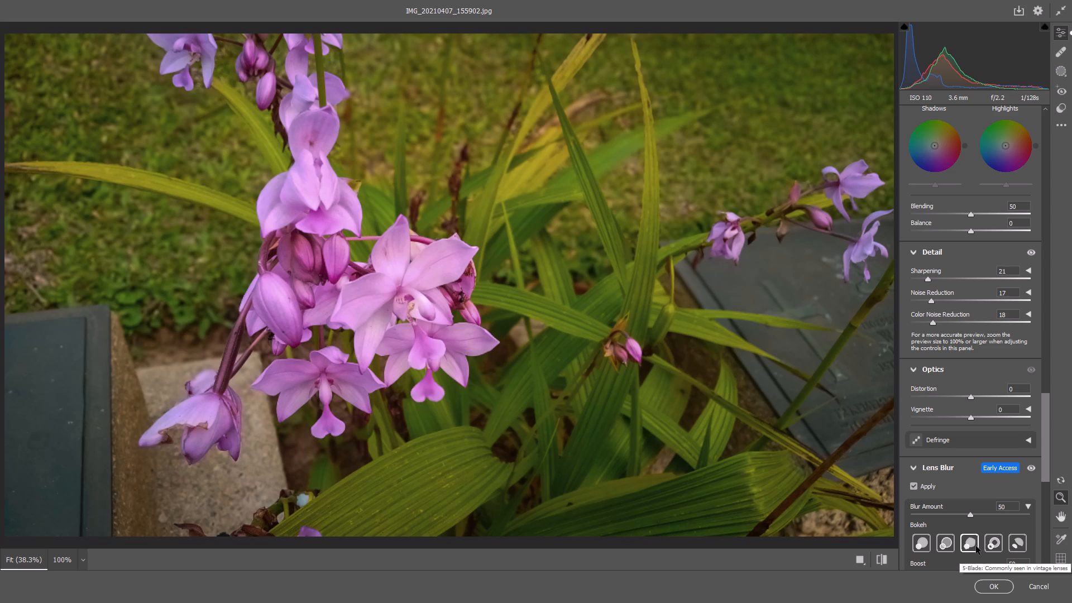
left_click(1002, 545)
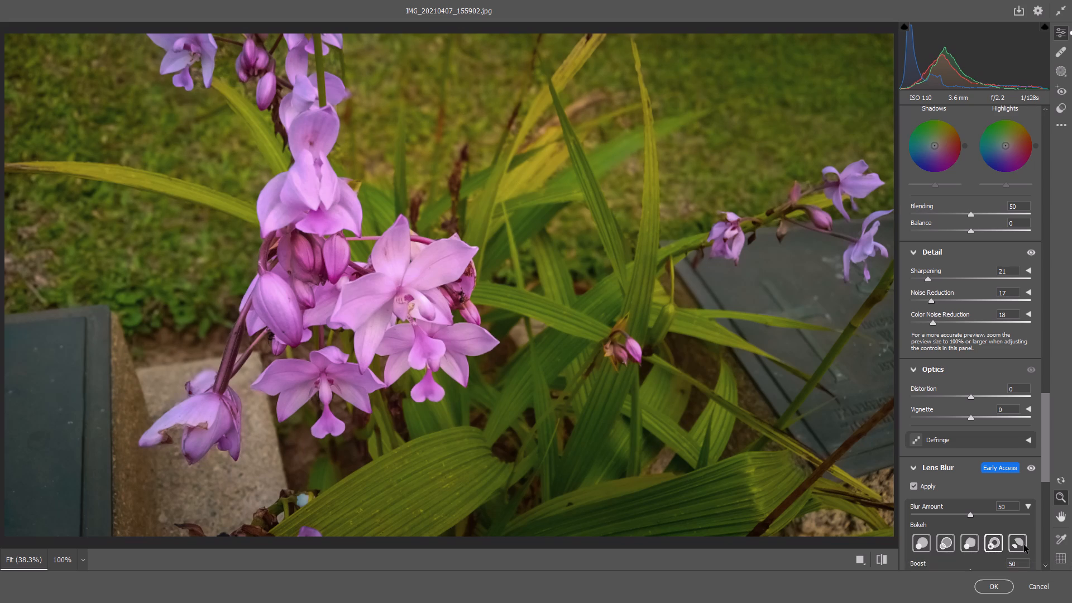
left_click(1024, 545)
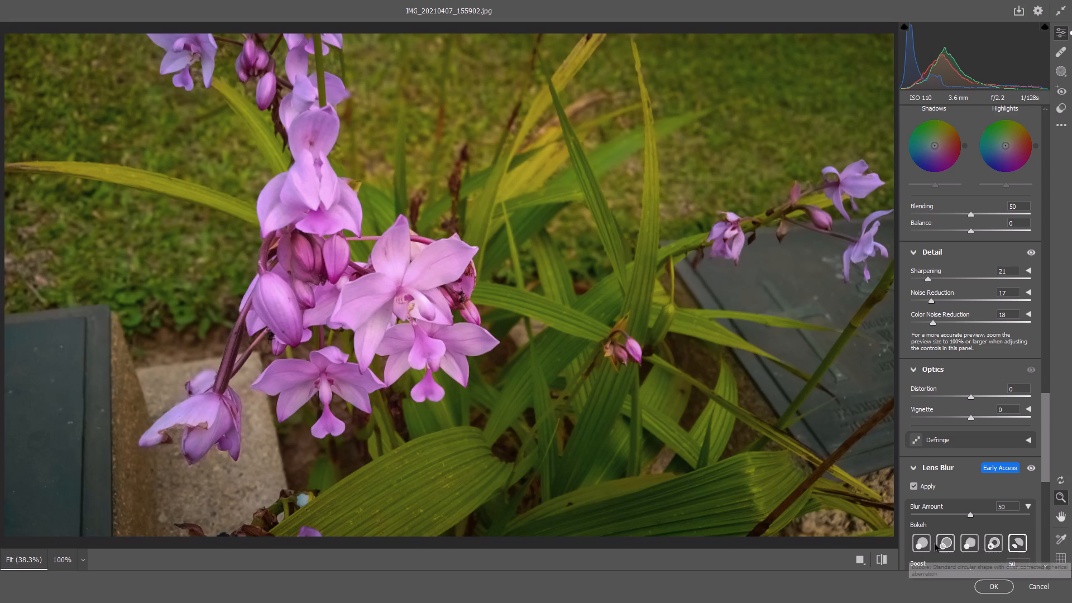
left_click(926, 543)
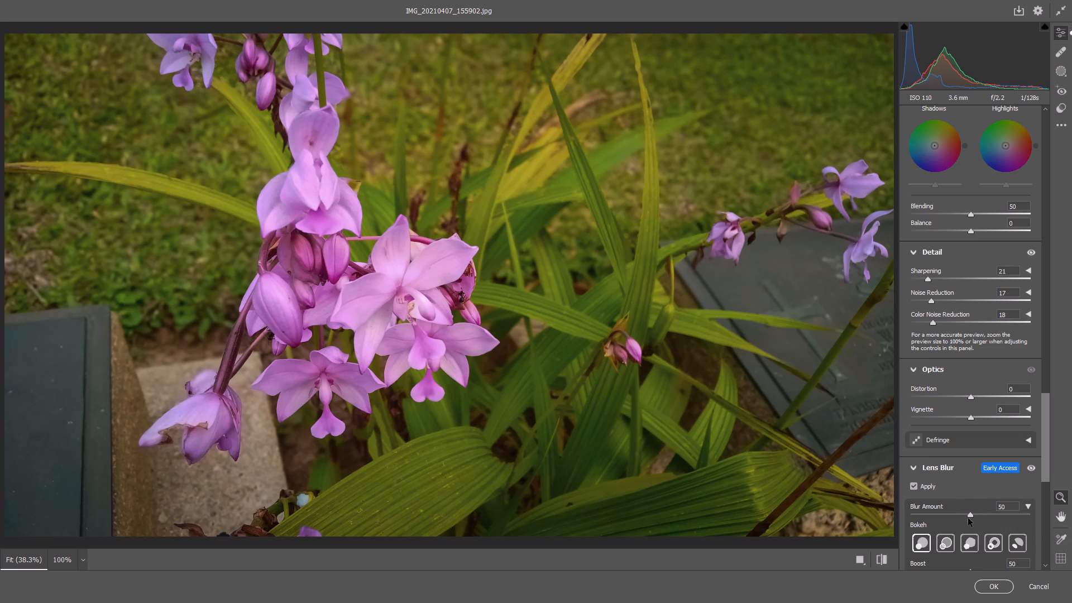
left_click_drag(1045, 438, 1047, 459)
left_click_drag(970, 462, 975, 462)
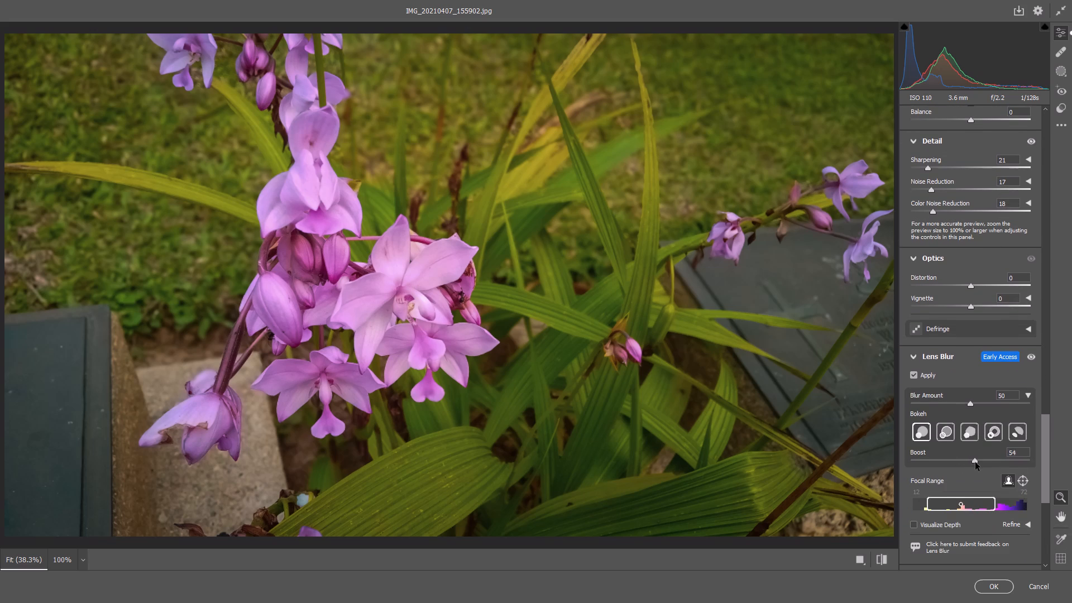
Set the Lens Blur's Boost to 60 and Blur Amount to 60, and apply the Camera Raw edits.
left_click_drag(975, 462, 978, 467)
left_click_drag(978, 467, 981, 467)
left_click_drag(969, 407, 976, 408)
left_click_drag(973, 406, 985, 407)
left_click(980, 461)
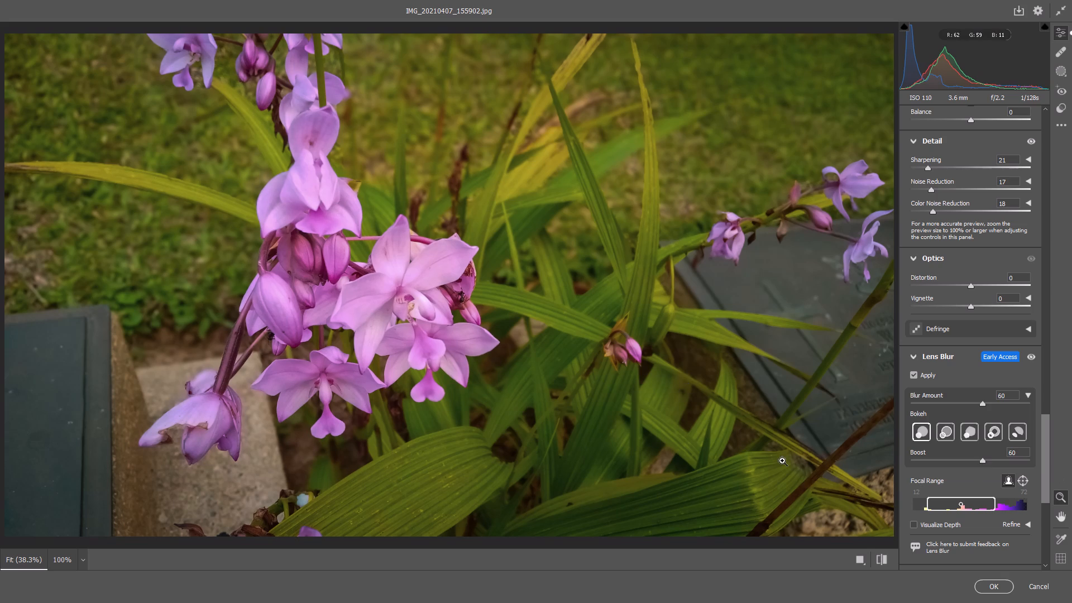
left_click(994, 583)
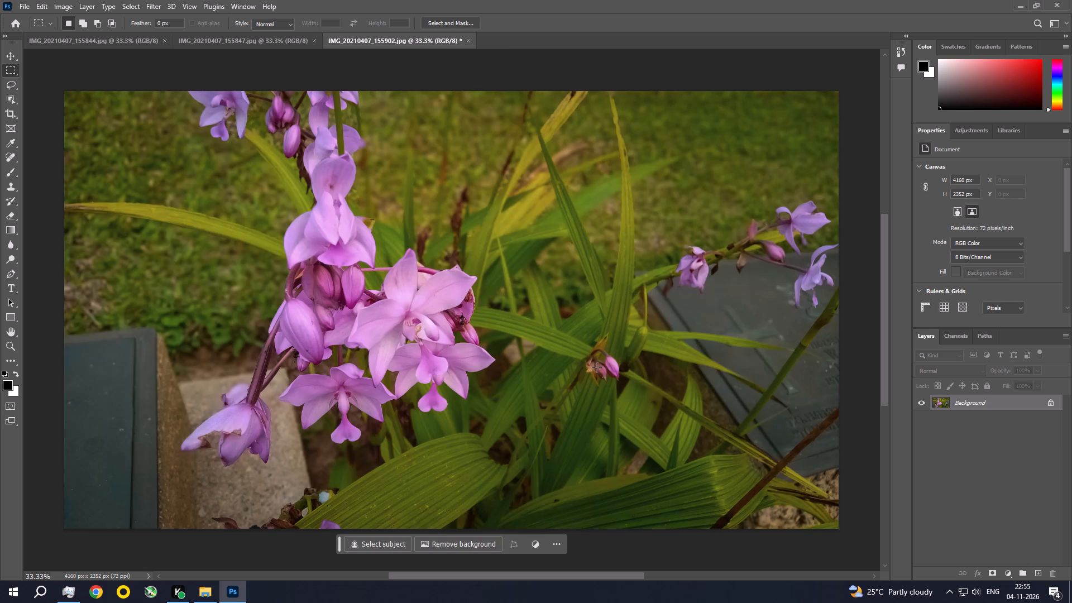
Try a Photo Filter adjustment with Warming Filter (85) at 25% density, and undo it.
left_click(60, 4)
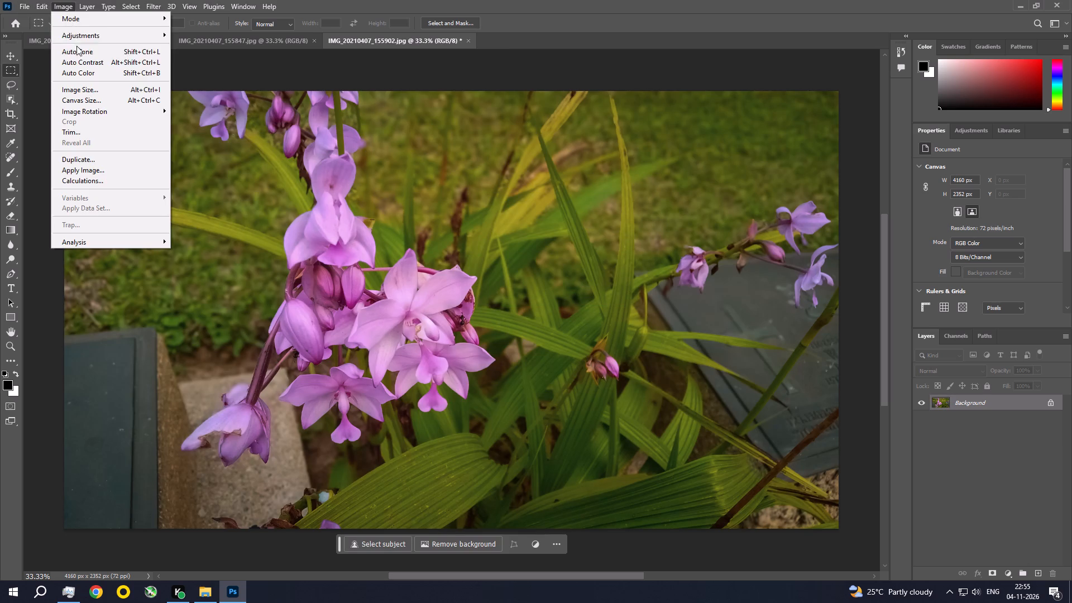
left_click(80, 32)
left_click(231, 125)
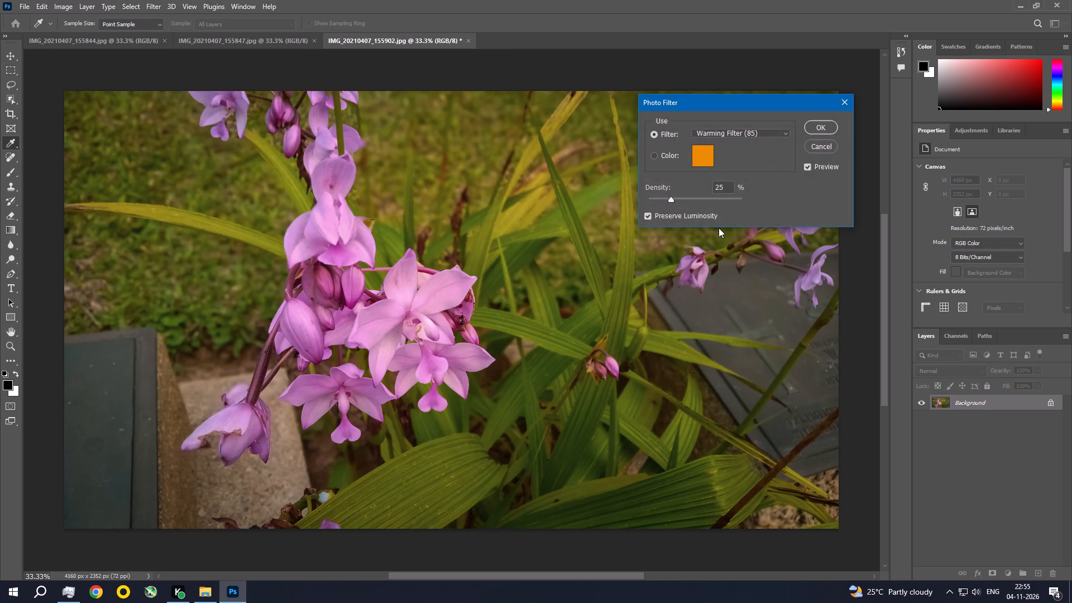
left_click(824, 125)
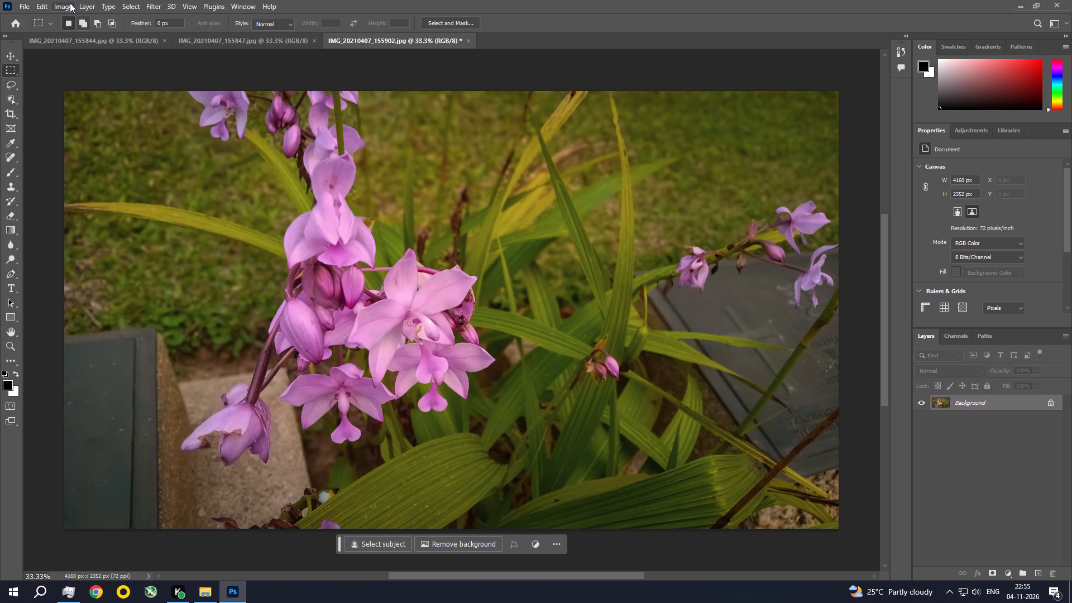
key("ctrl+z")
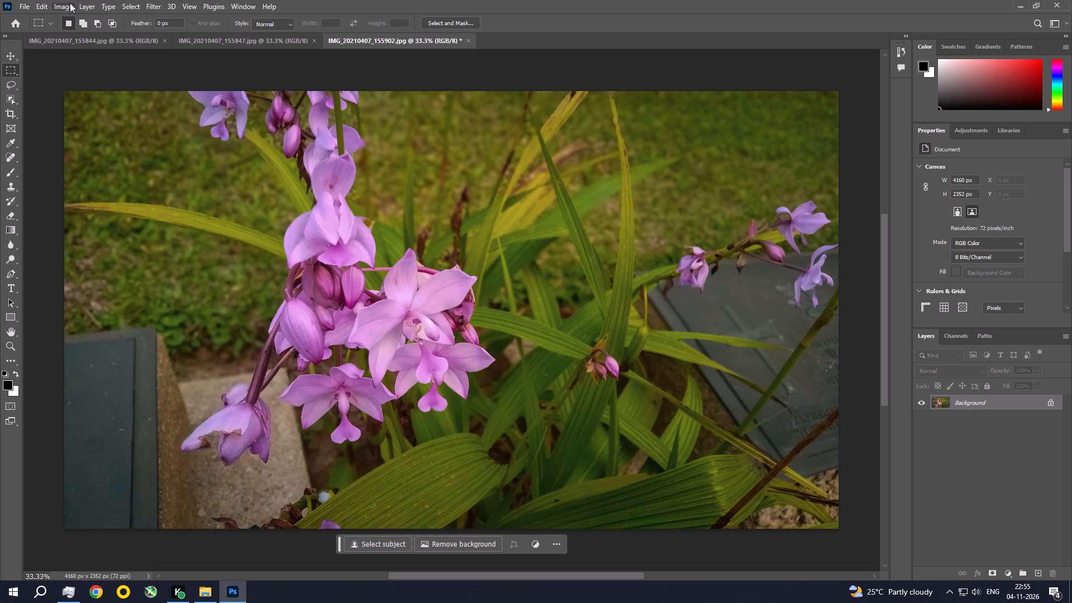
Apply an Exposure adjustment to the orchid photo with Offset set to 0.0100.
left_click(70, 3)
left_click(78, 33)
left_click(218, 68)
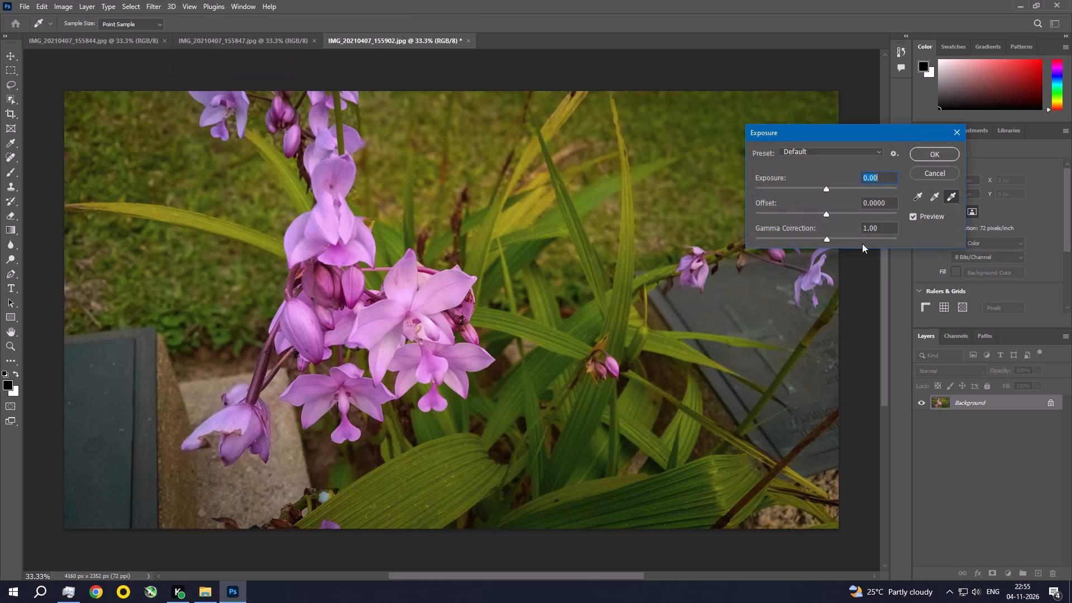
left_click(887, 204)
key("BackSpace")
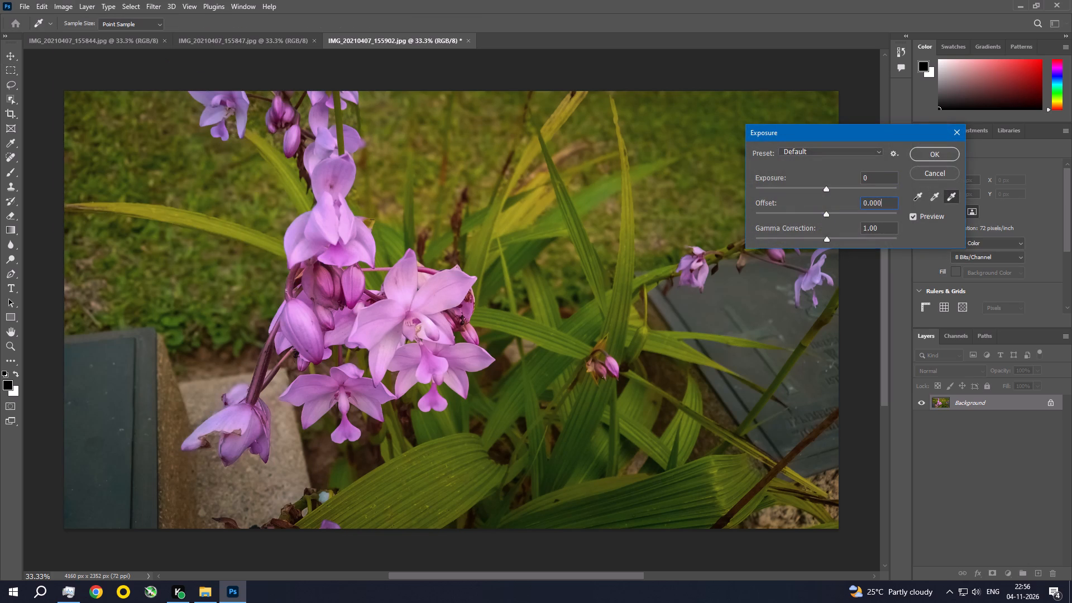
key("BackSpace")
key("BackSpace")
key("1")
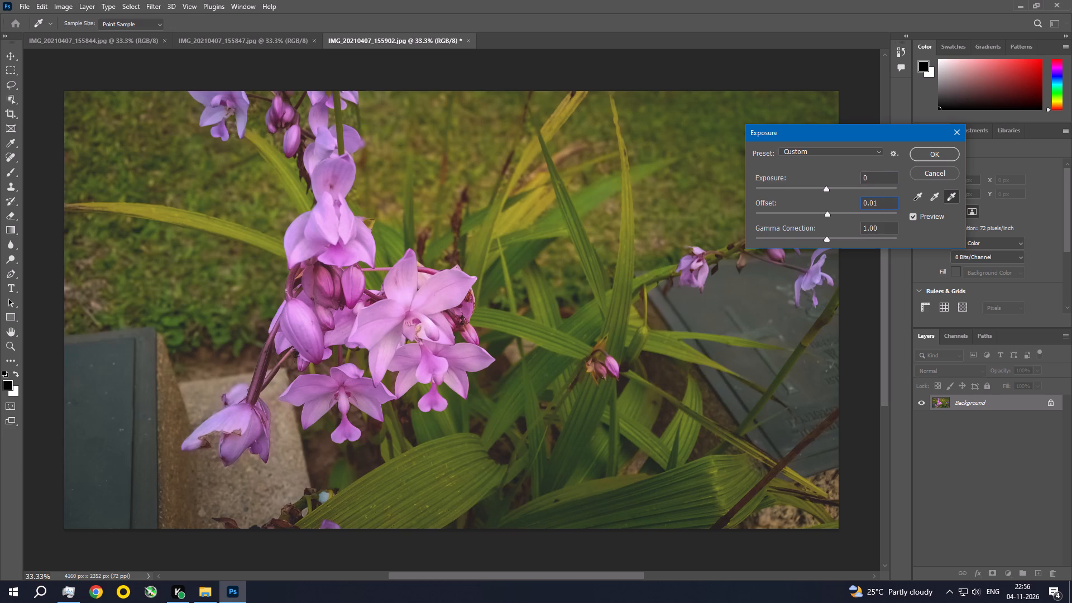
type("00")
key("Return")
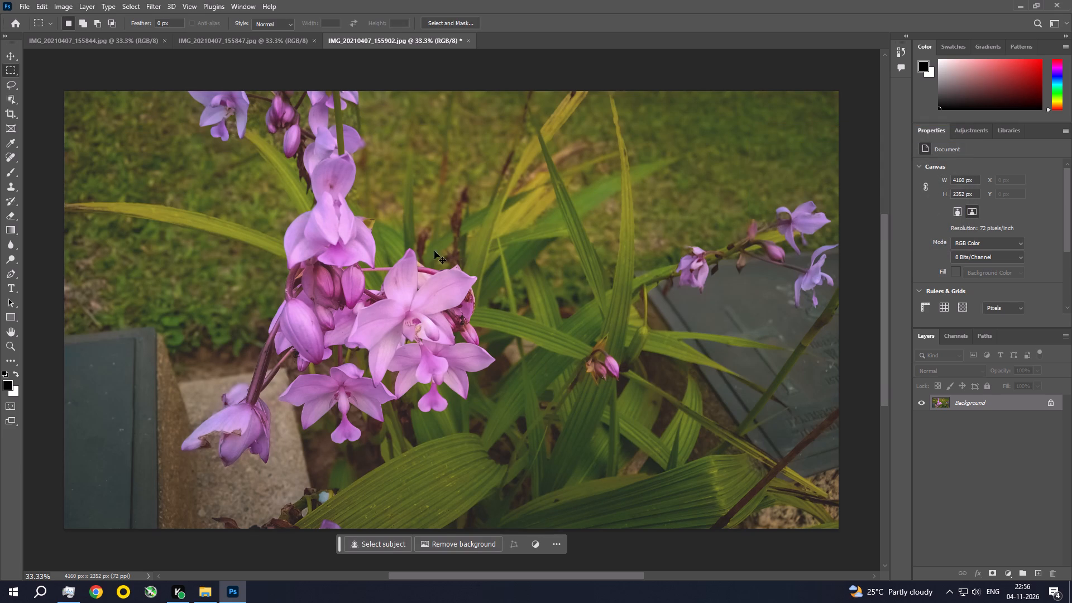
Crop both sides of the photo to 2264 x 2352 px, keeping the main orchid cluster in frame.
left_click(10, 117)
left_click(863, 260)
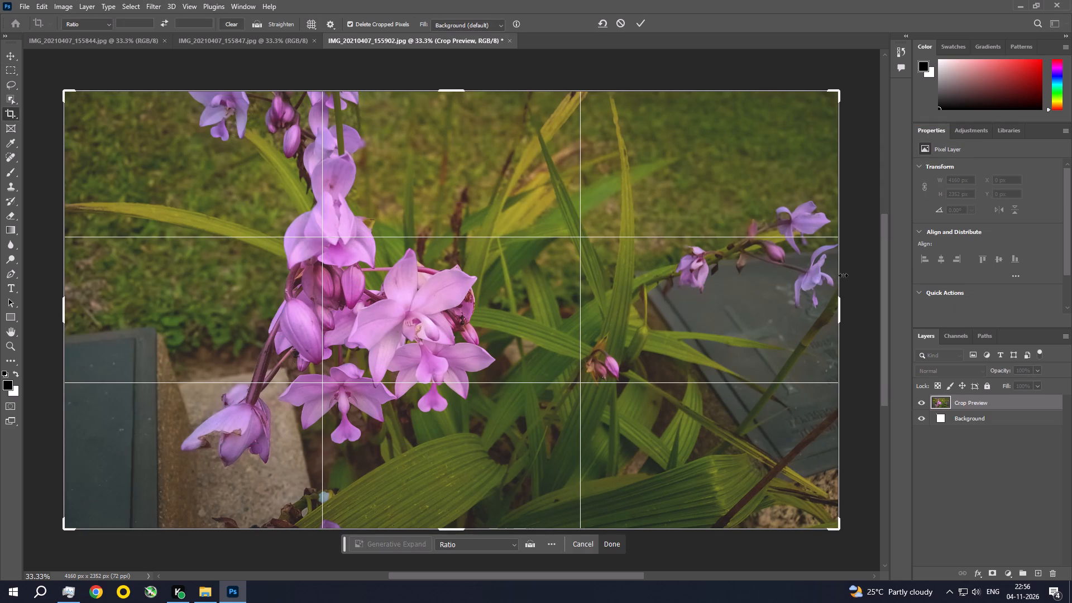
left_click_drag(843, 275, 757, 298)
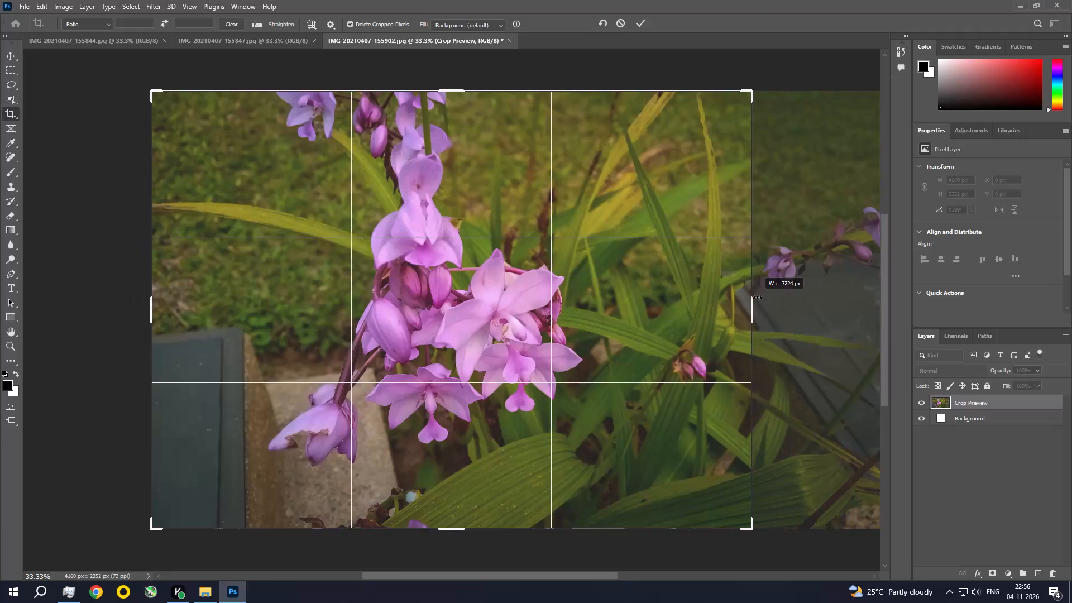
left_click_drag(757, 298, 762, 298)
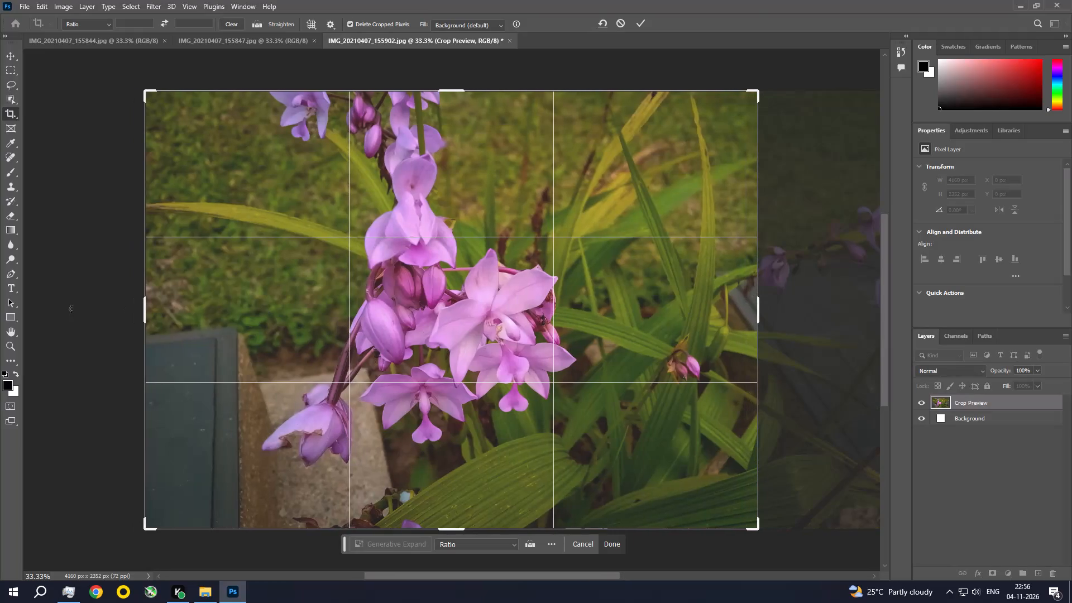
left_click_drag(141, 300, 194, 310)
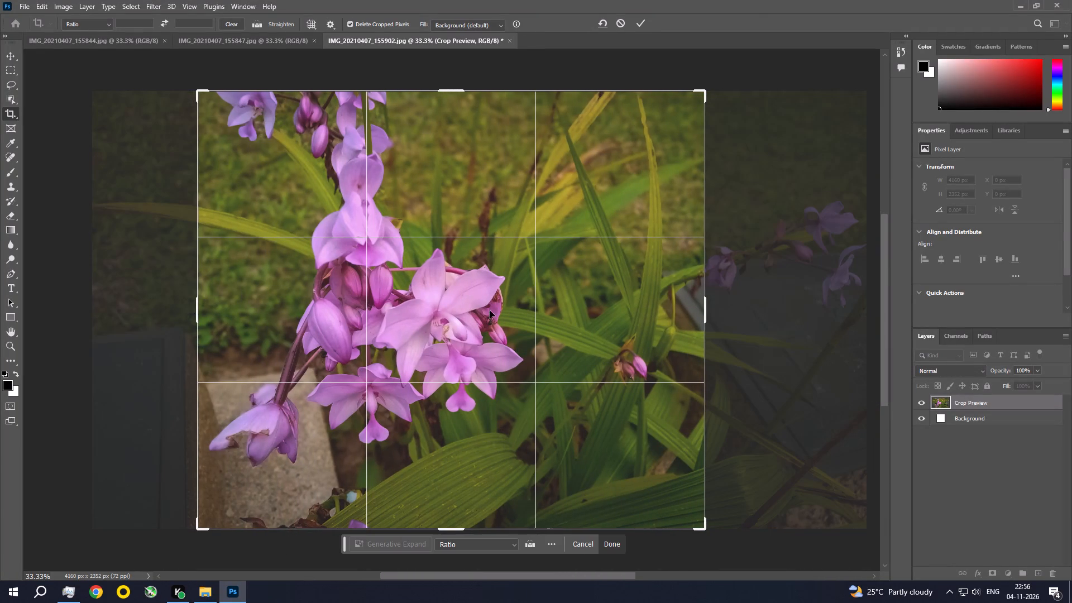
left_click_drag(706, 283, 671, 309)
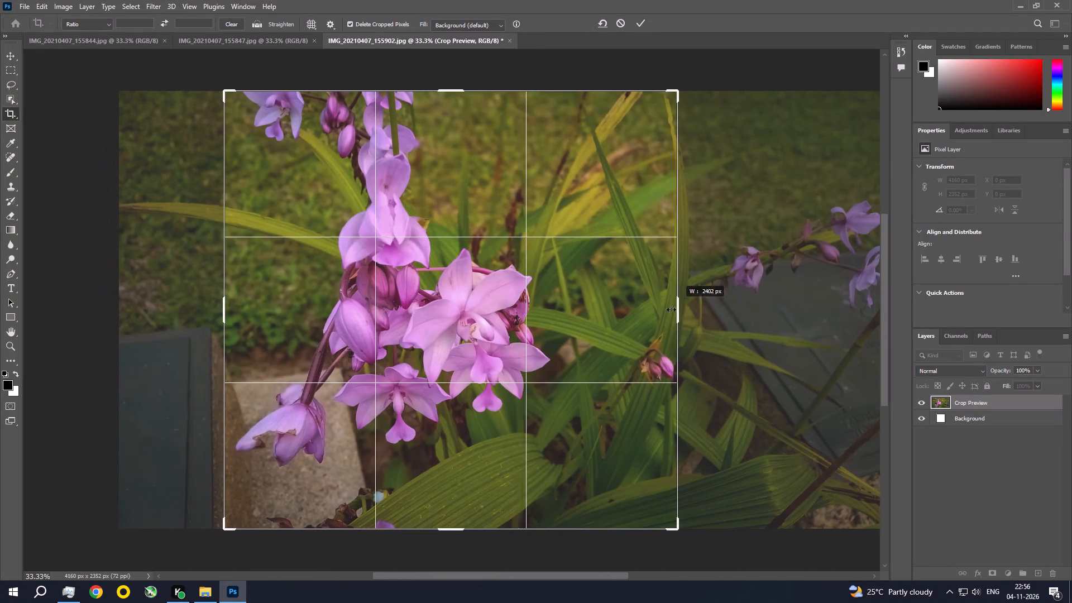
left_click_drag(671, 309, 664, 315)
double_click(559, 329)
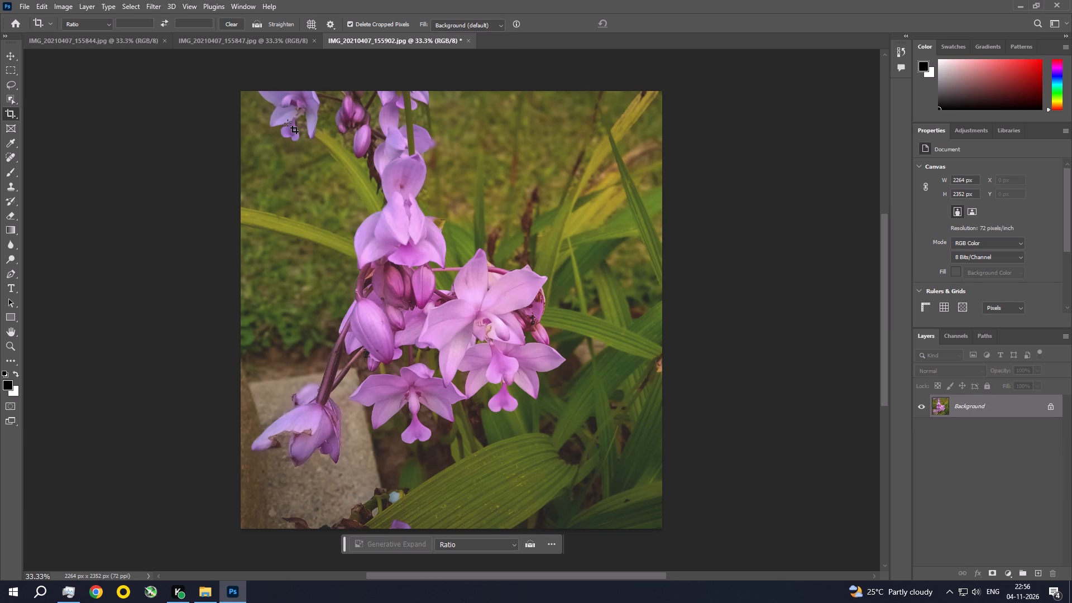
Save the cropped photo as a JPEG at Maximum quality 12 with Baseline ("Standard") format, and close it.
key("ctrl+s")
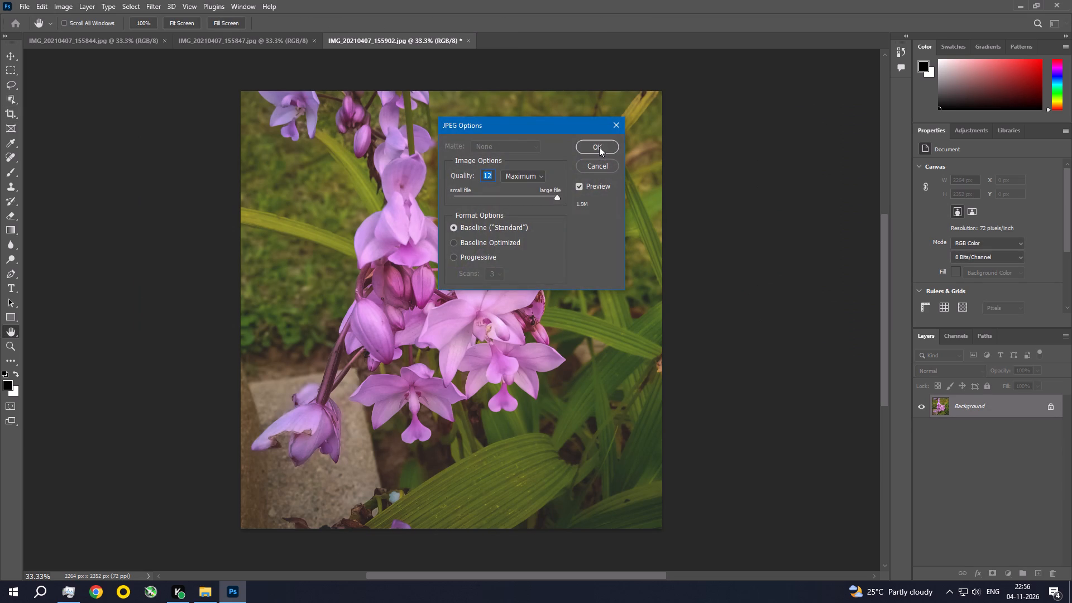
left_click(599, 147)
left_click(463, 39)
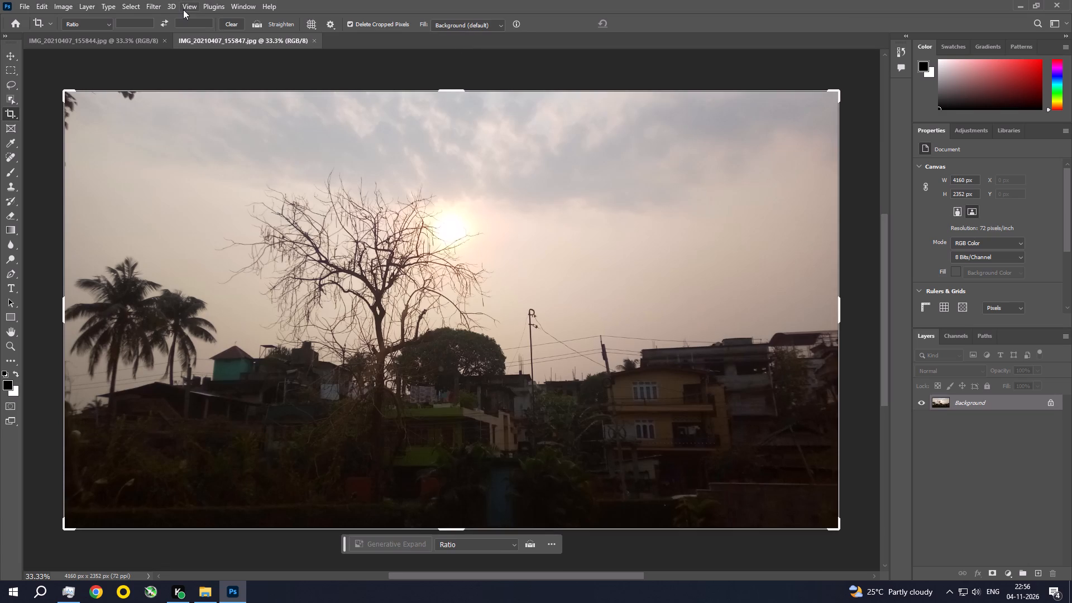
Open IMG_20210407_155847.jpg in Camera Raw Filter and set Exposure to -0.80, Highlights to -27, Shadows to +64 and Whites to -22.
left_click(153, 3)
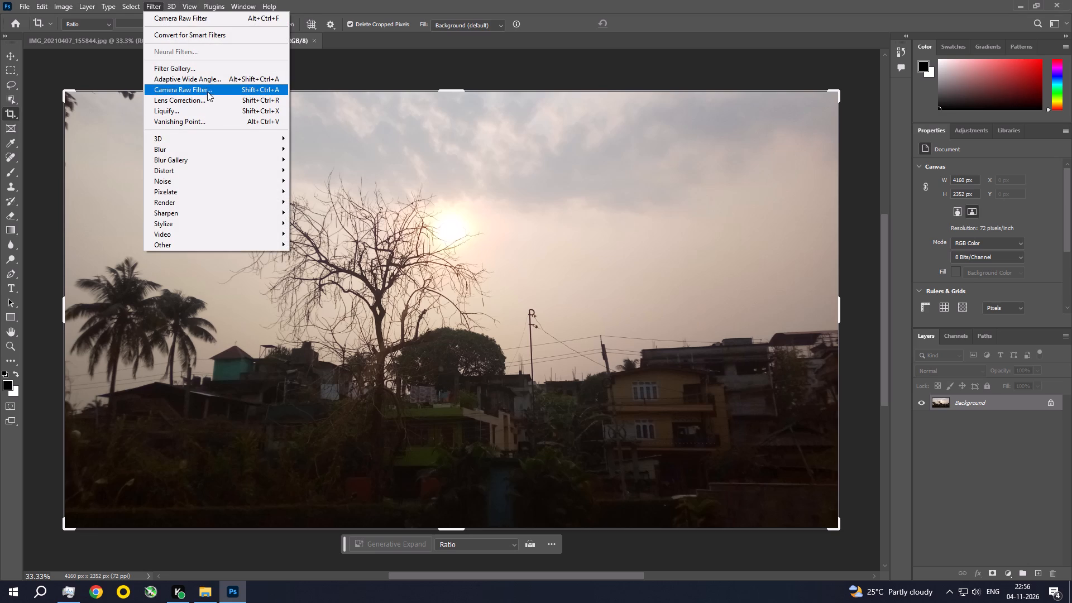
left_click(207, 91)
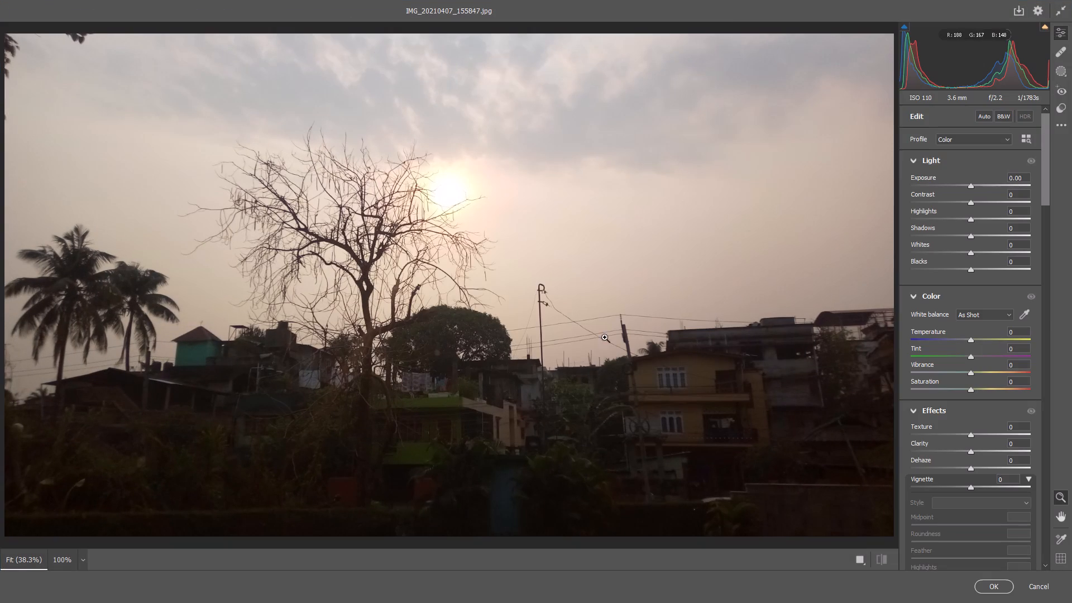
left_click_drag(974, 187, 962, 189)
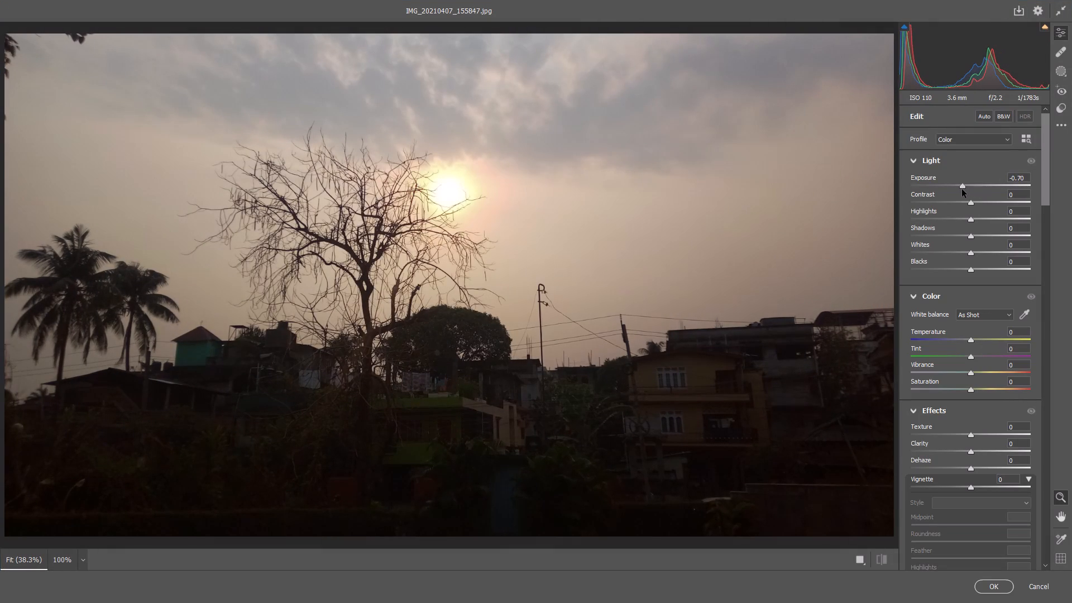
left_click_drag(962, 189, 961, 189)
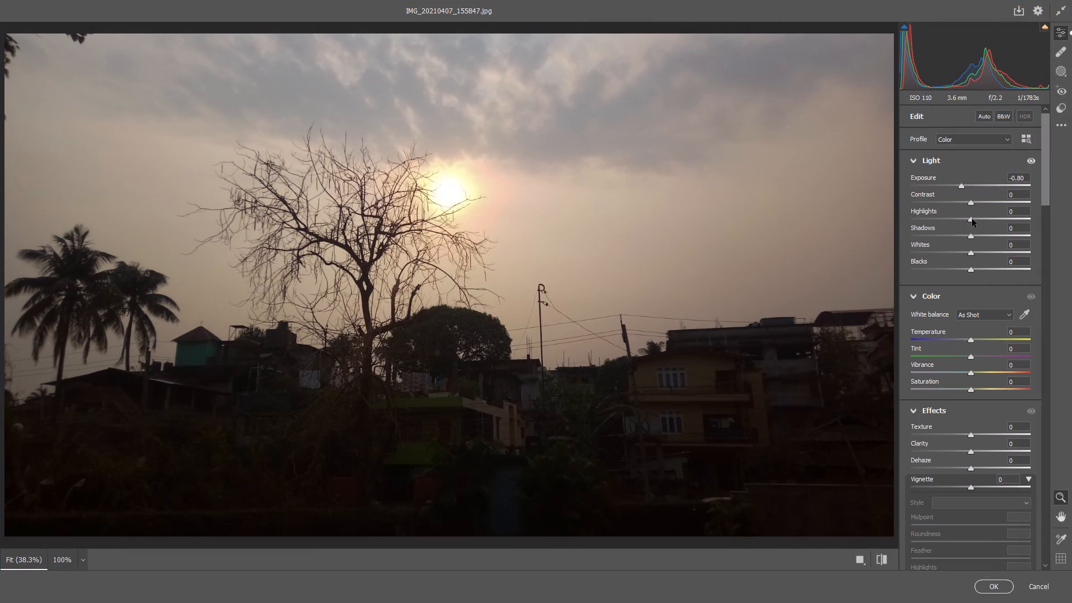
left_click_drag(972, 219, 956, 222)
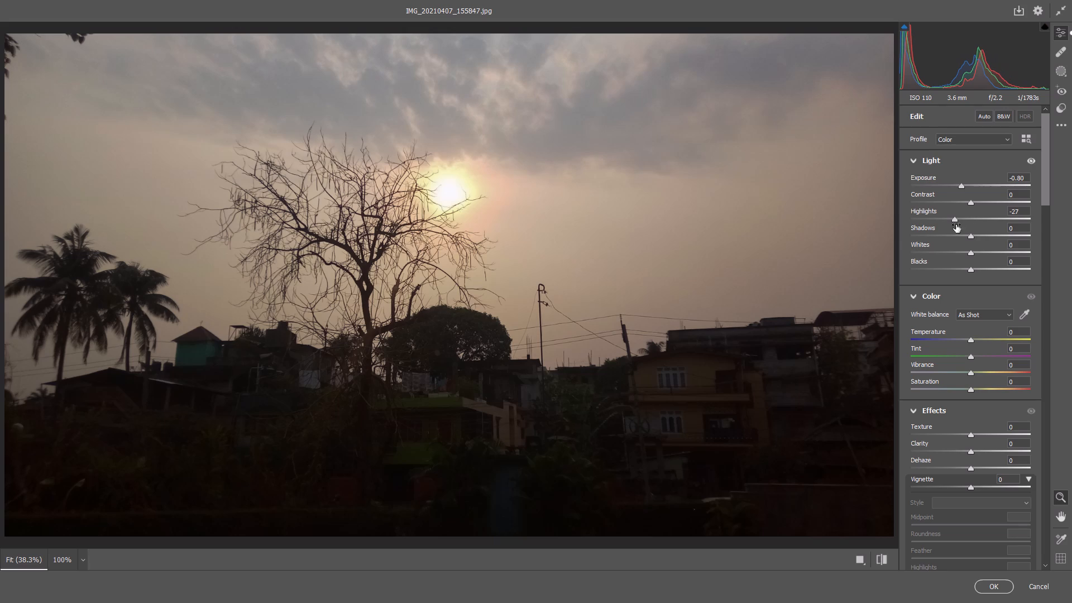
left_click_drag(972, 235, 1038, 241)
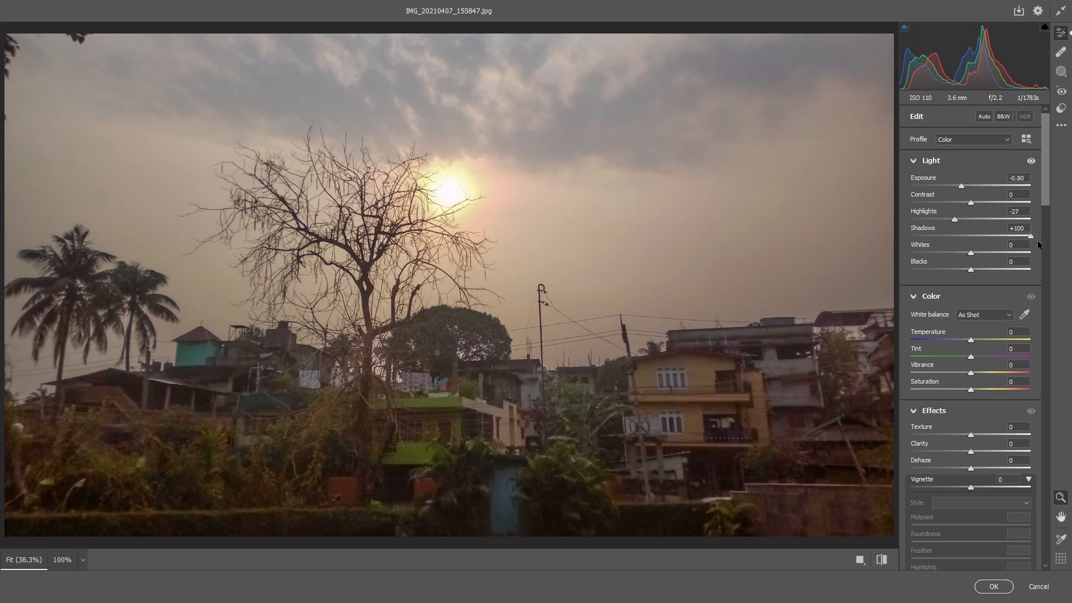
left_click_drag(1038, 241, 1011, 241)
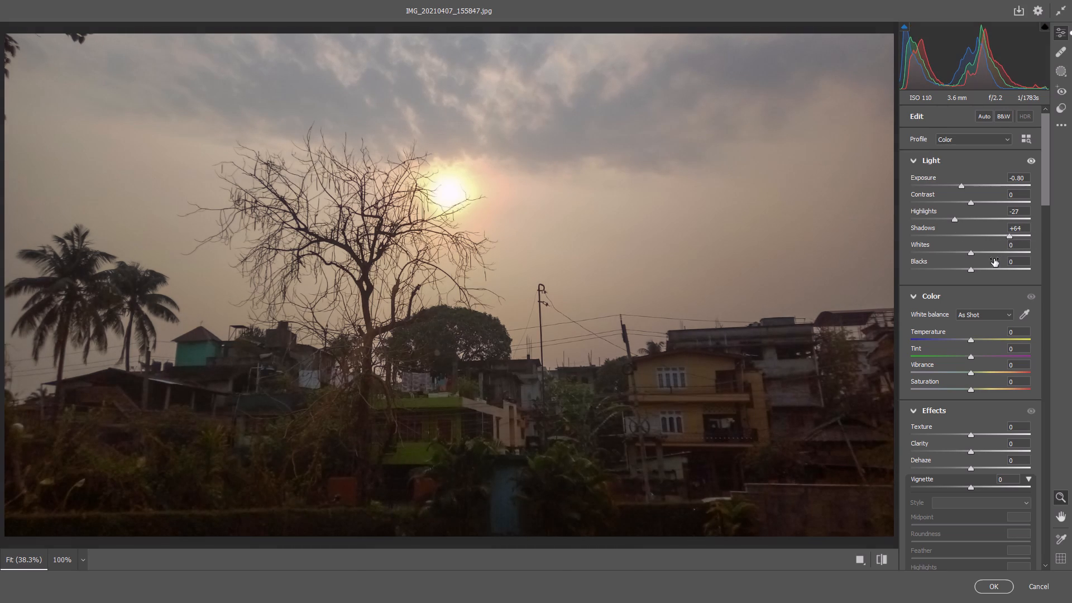
left_click_drag(969, 253, 956, 251)
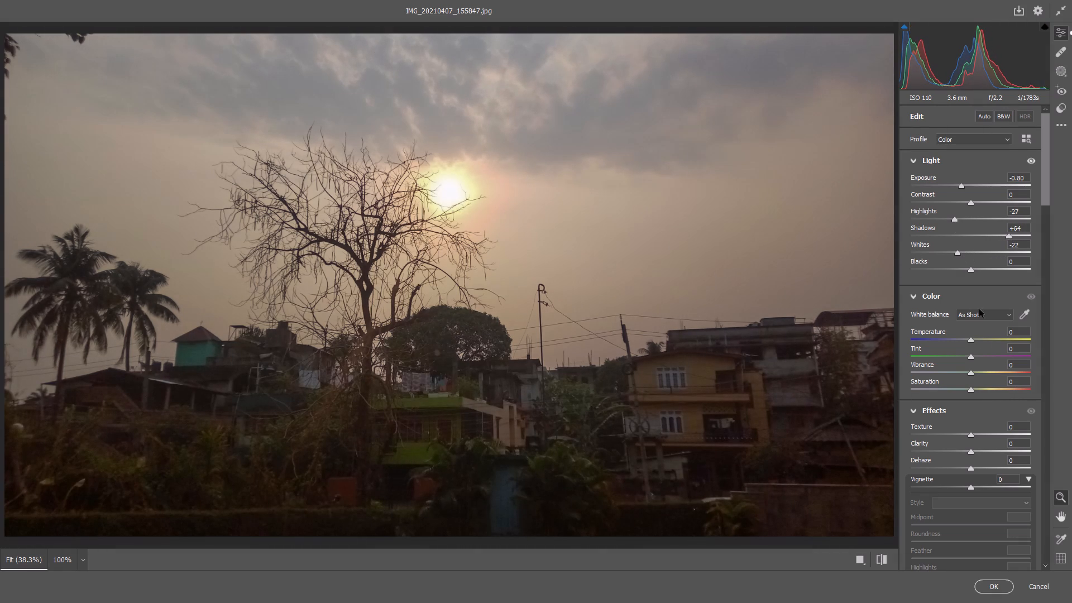
Set Vibrance to +10, Saturation to +20 and Texture to +16, and check the yellow house up close.
left_click_drag(972, 371, 978, 374)
left_click_drag(974, 391, 985, 393)
left_click_drag(973, 433, 982, 437)
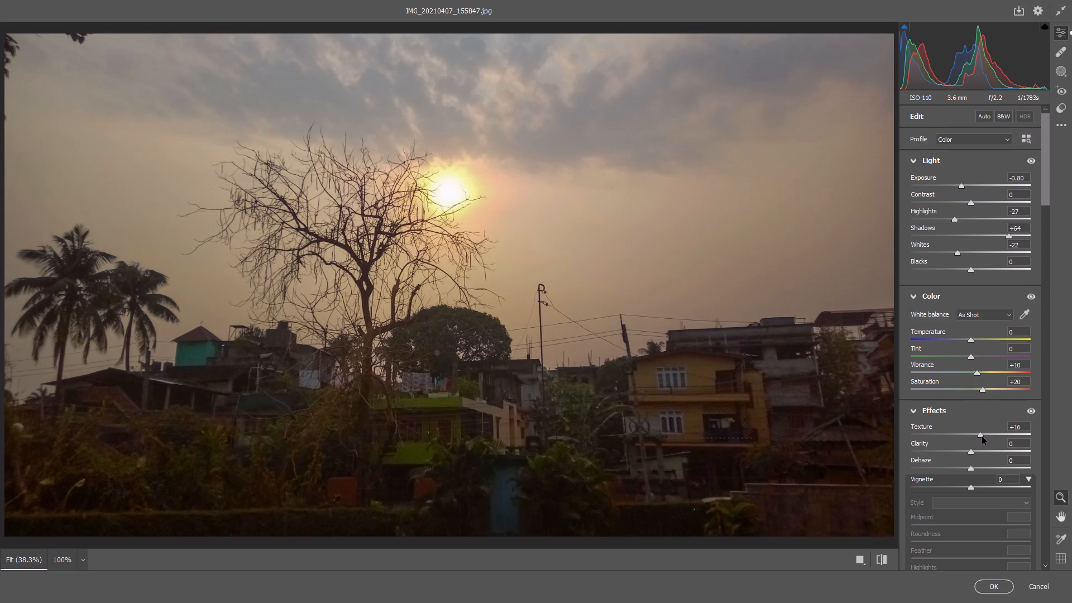
left_click(654, 394)
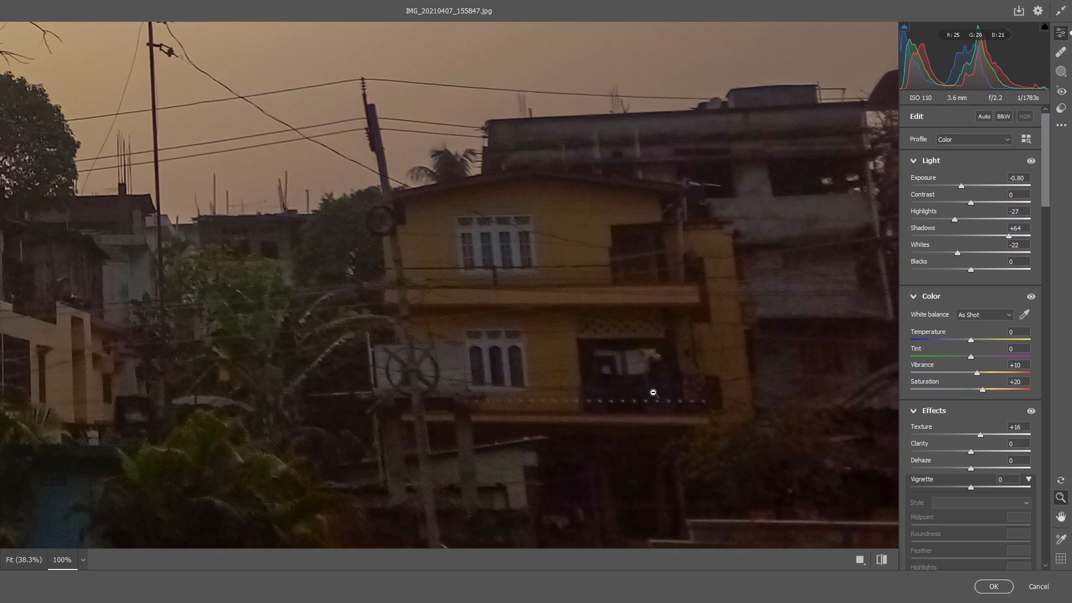
left_click(653, 393)
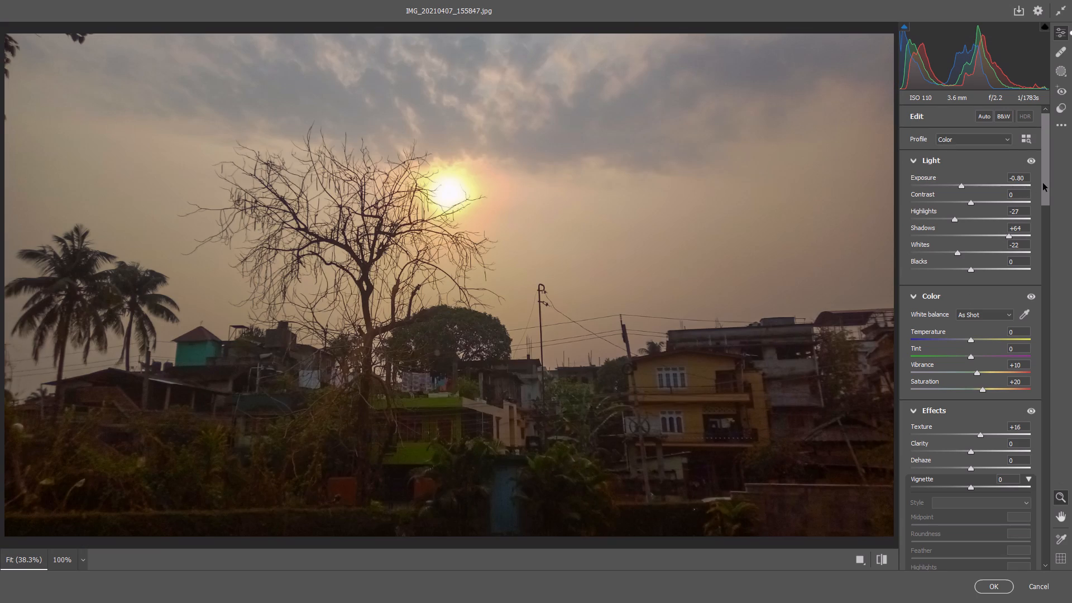
Set the parametric curve's Highlights to -15 and Lights to -19.
left_click_drag(1046, 182, 1048, 238)
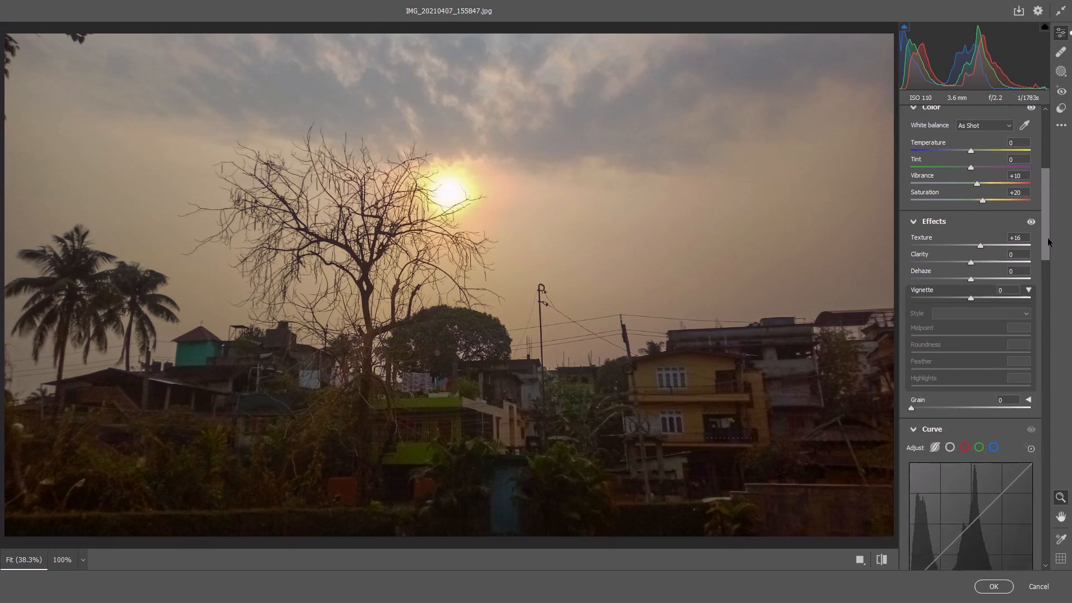
left_click_drag(1048, 238, 1049, 241)
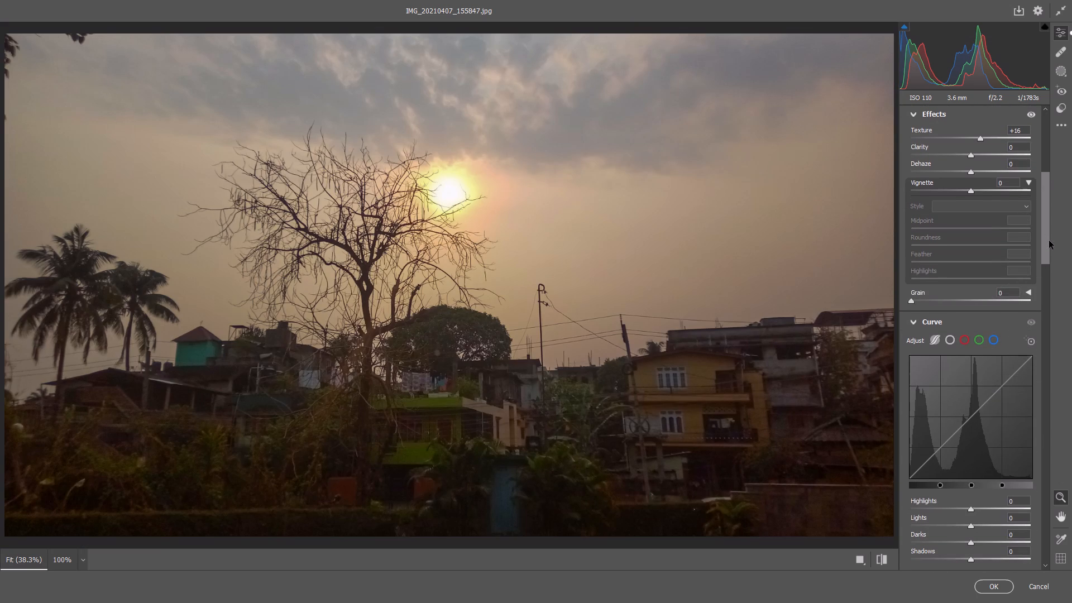
left_click_drag(1049, 241, 1050, 256)
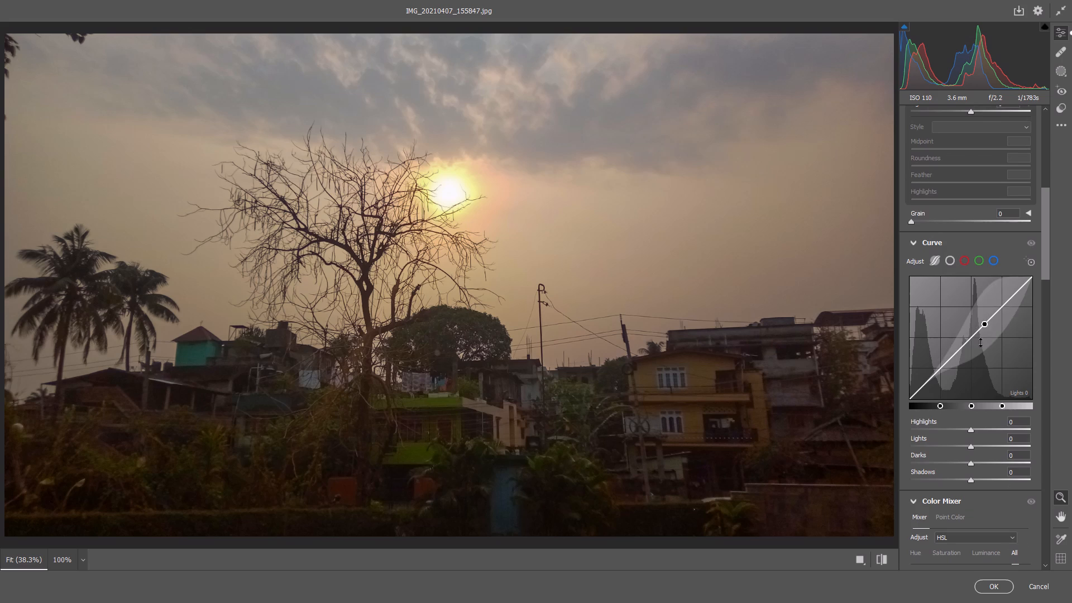
left_click_drag(969, 430, 960, 432)
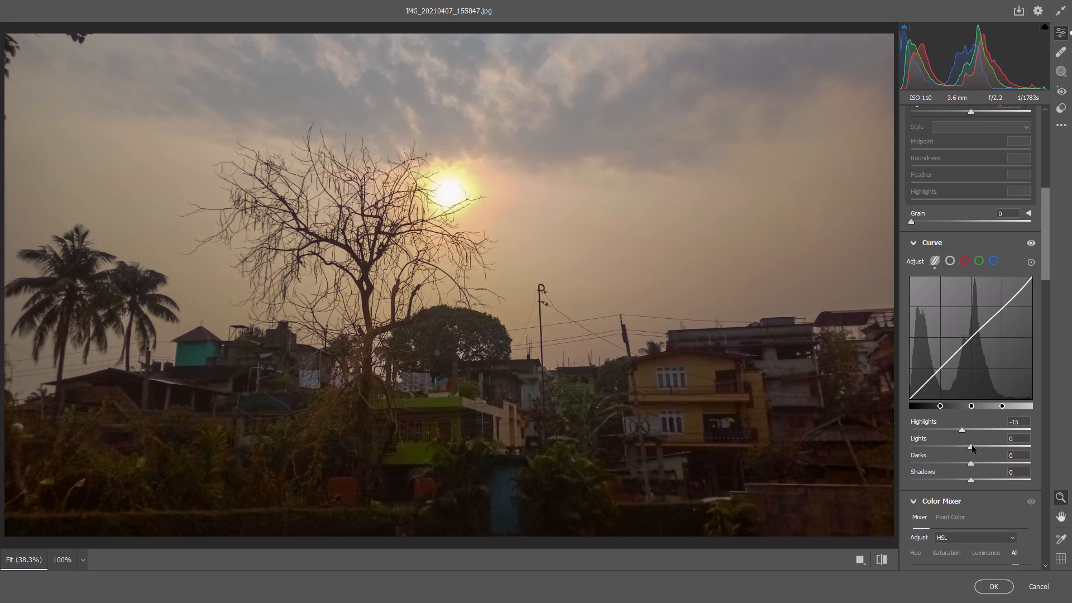
left_click_drag(972, 446, 961, 446)
In the Color Mixer, set the saturation of Oranges to +15, Yellows to +13, Greens to -1 and Blues to +14.
left_click_drag(1046, 219, 1047, 271)
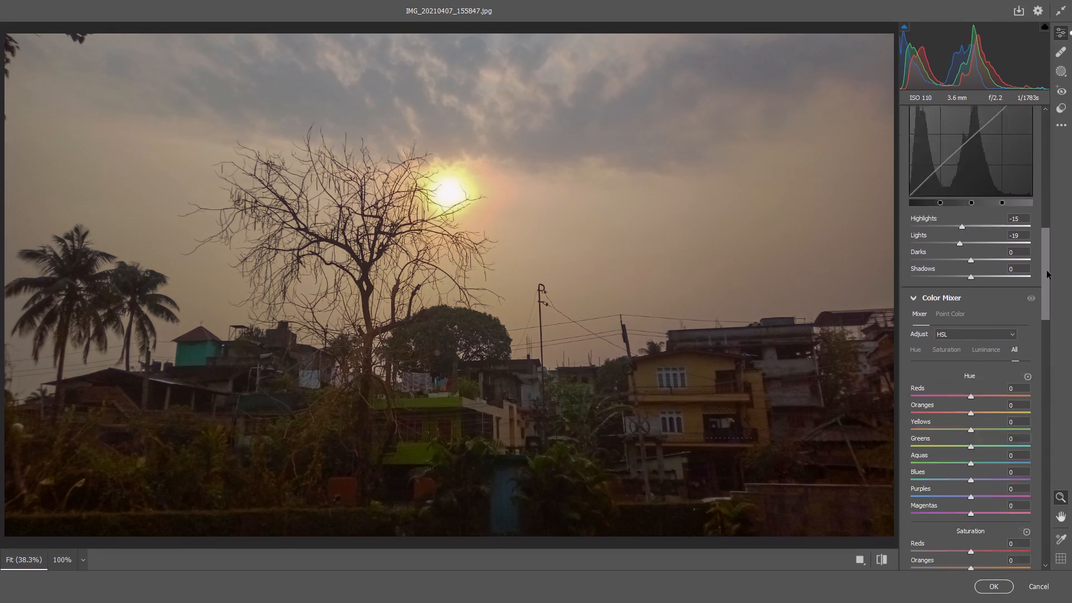
left_click_drag(1047, 271, 1047, 322)
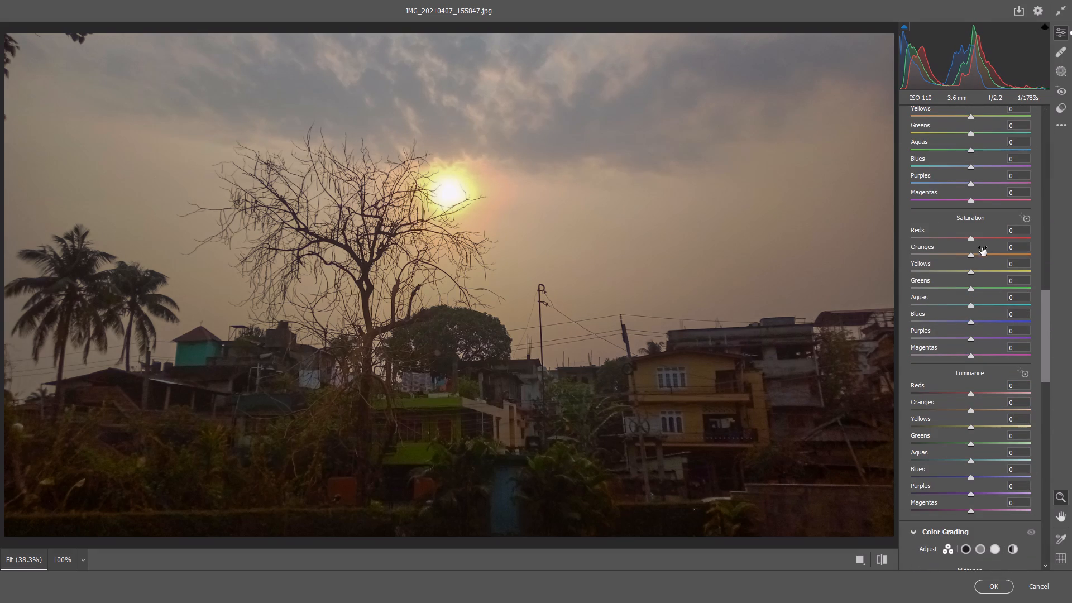
left_click_drag(970, 256, 979, 258)
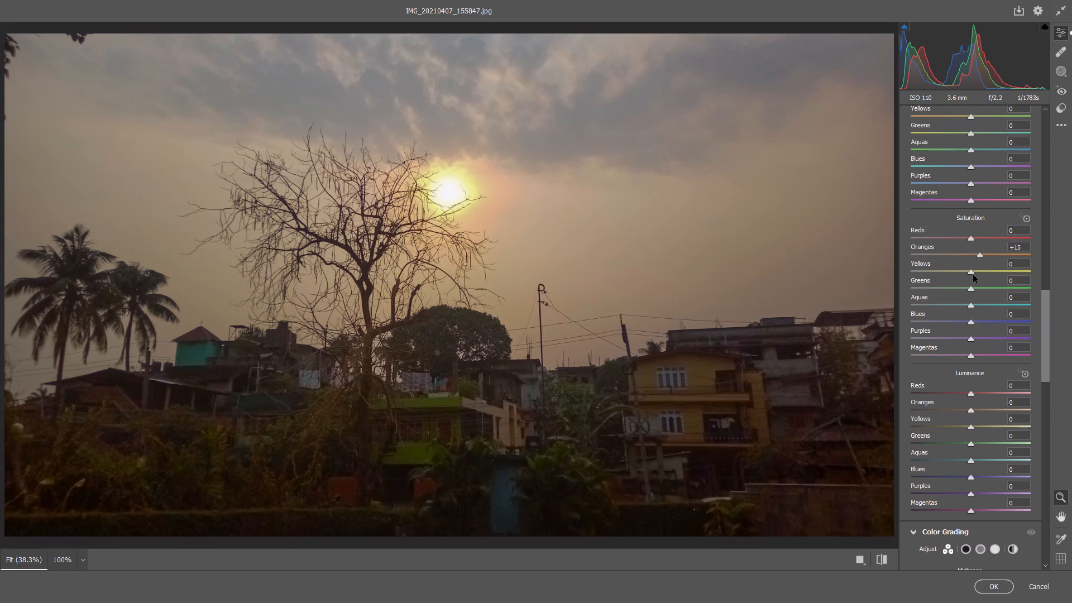
left_click_drag(970, 272, 978, 272)
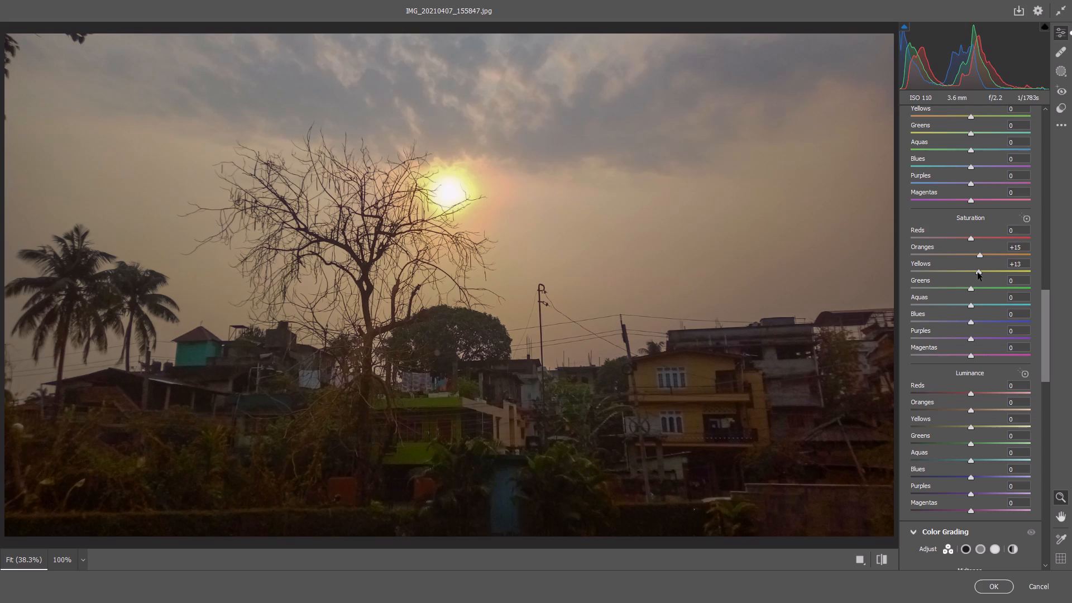
left_click_drag(971, 287, 977, 290)
left_click_drag(977, 290, 971, 291)
left_click_drag(971, 321, 979, 325)
Set Sharpening to 16, Noise Reduction to 21 and Color Noise Reduction to 21, and apply the Camera Raw edits.
left_click_drag(1044, 319, 1046, 426)
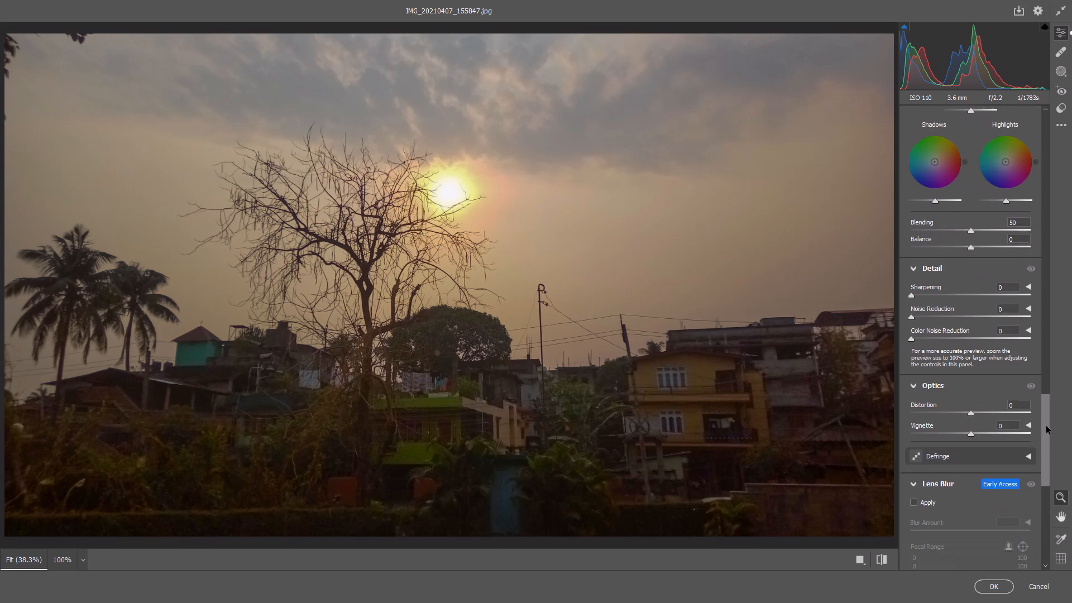
left_click_drag(1046, 426, 1046, 427)
left_click(923, 288)
left_click_drag(929, 308, 930, 309)
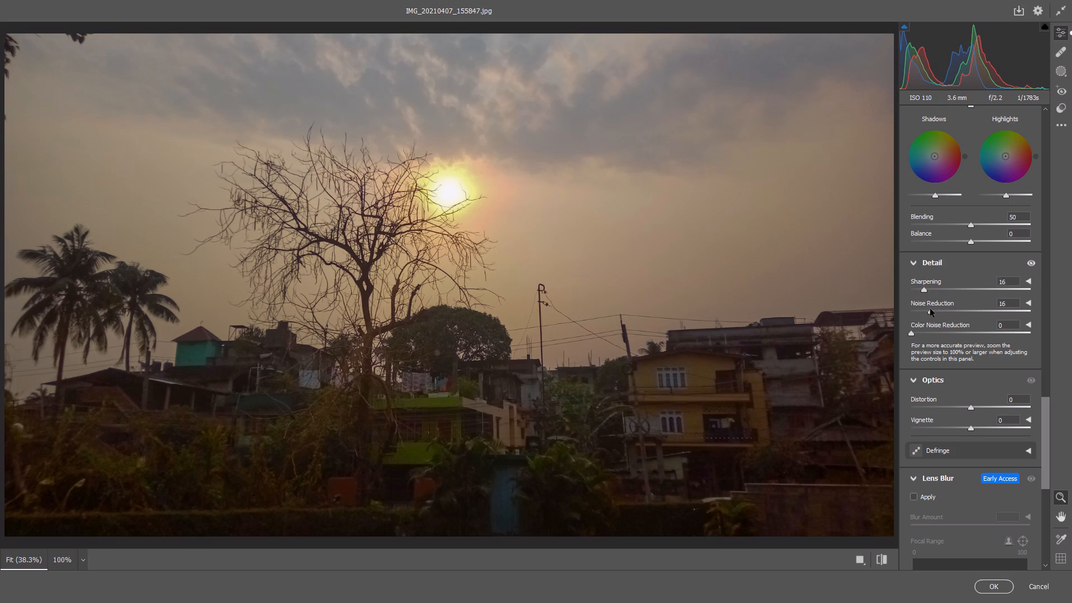
left_click_drag(930, 309, 935, 312)
left_click(934, 333)
left_click(997, 582)
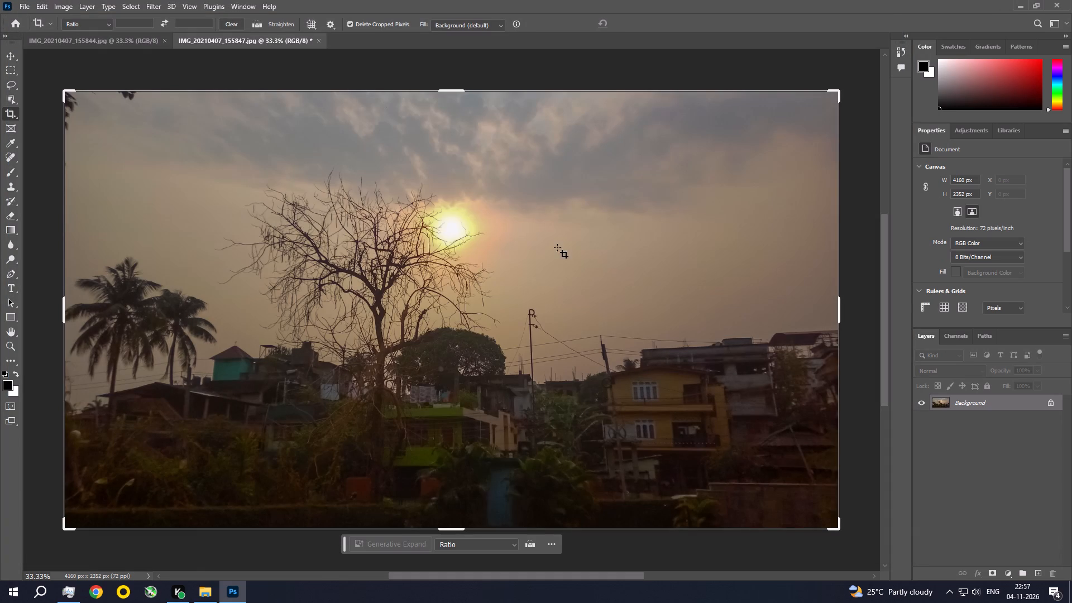
Crop the photo's edges slightly, to 4062 x 2296 px.
left_click_drag(863, 205, 862, 211)
double_click(628, 262)
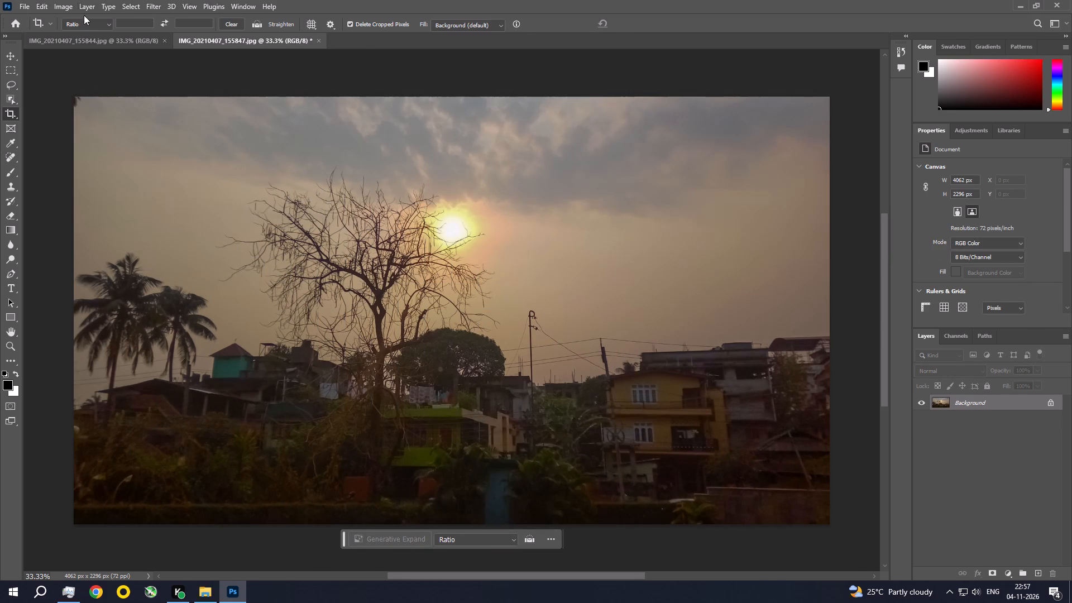
Apply a Photo Filter adjustment using Warming Filter (85) at 25% density with Preserve Luminosity.
left_click(70, 3)
left_click(71, 33)
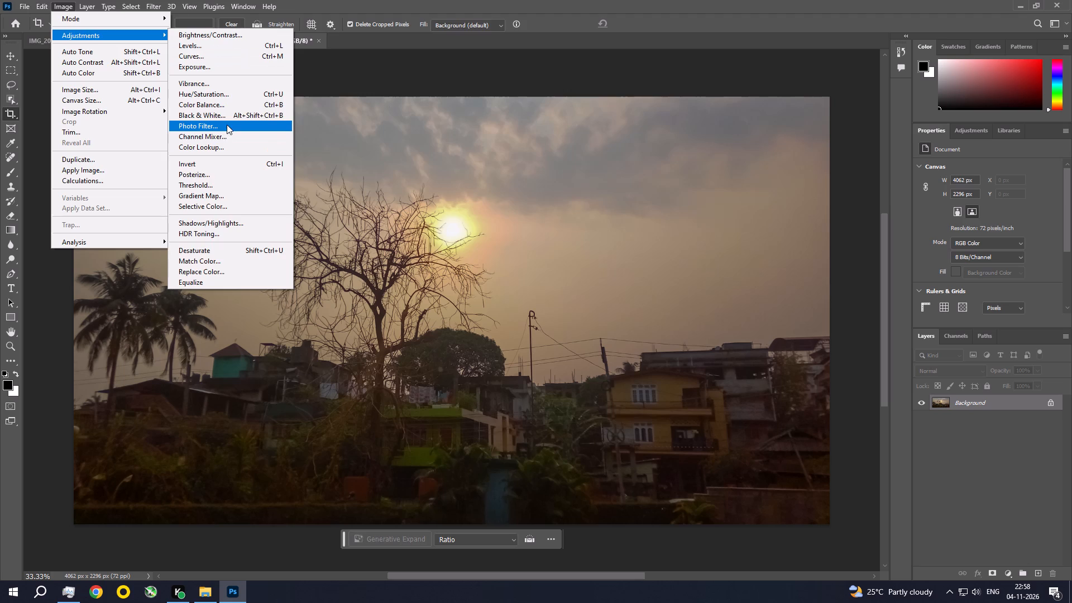
left_click(227, 125)
left_click(819, 128)
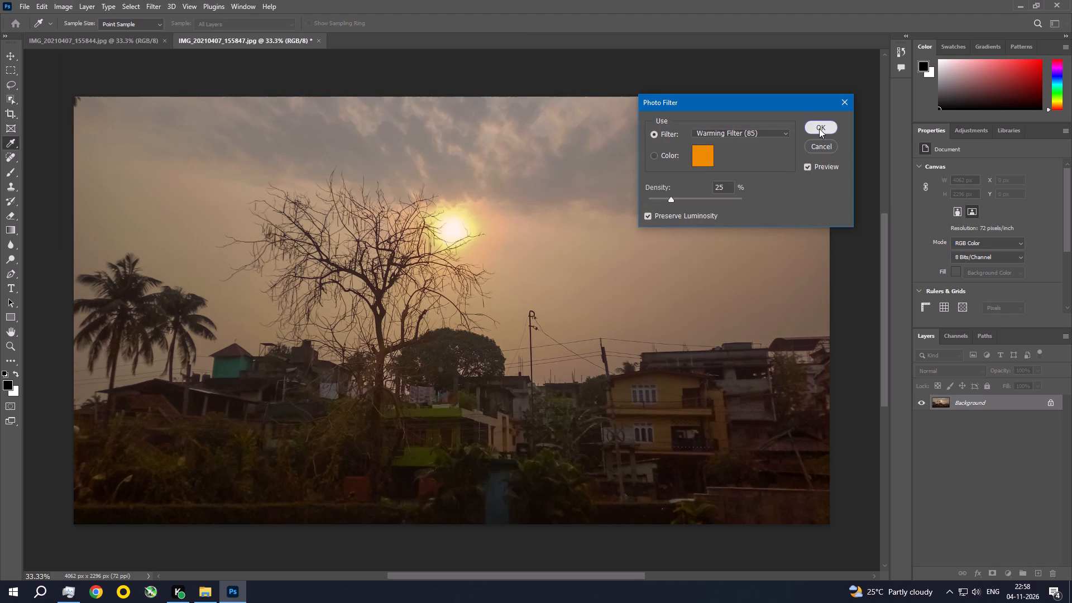
Apply an Exposure adjustment with Offset set to 0.0050.
left_click(66, 1)
left_click(69, 33)
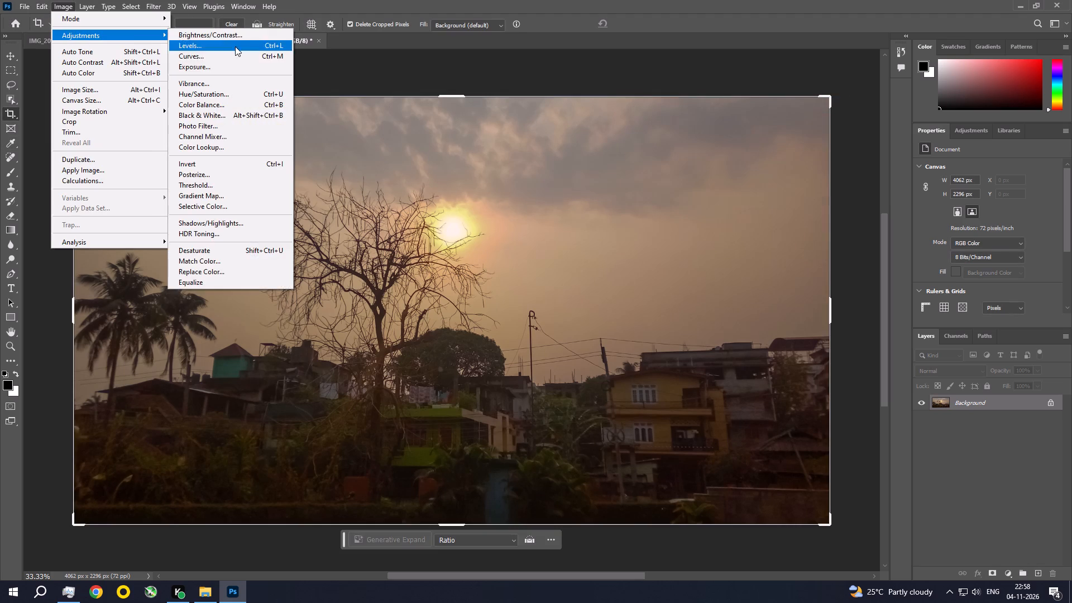
left_click(229, 63)
left_click(887, 200)
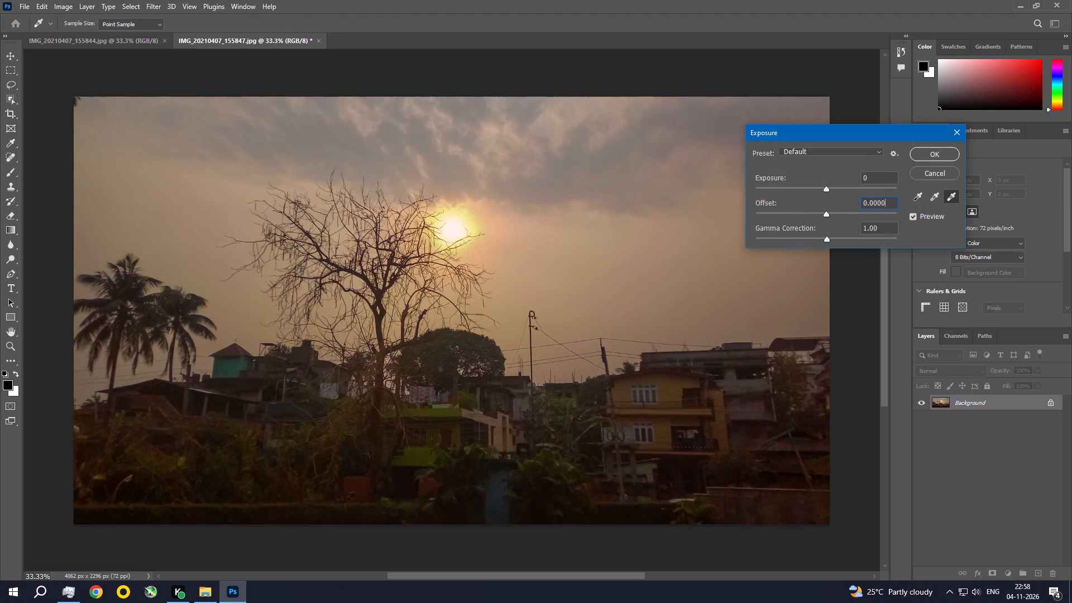
key("BackSpace")
key("BackSpace")
key("BackSpace")
key("1")
type("00")
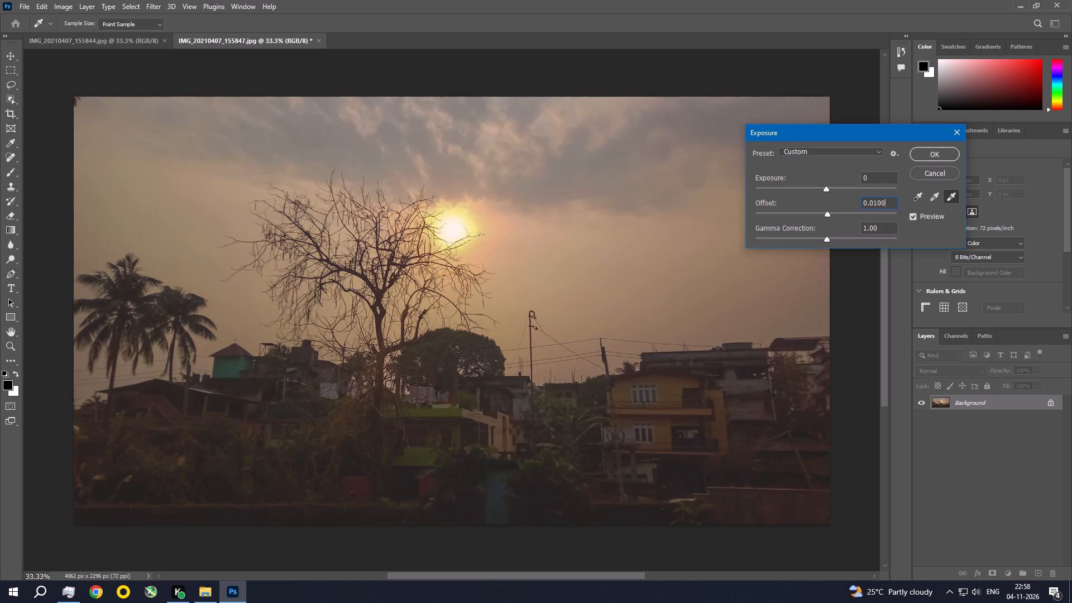
key("BackSpace")
key("BackSpace")
key("BackSpace")
type("05")
key("0")
key("Return")
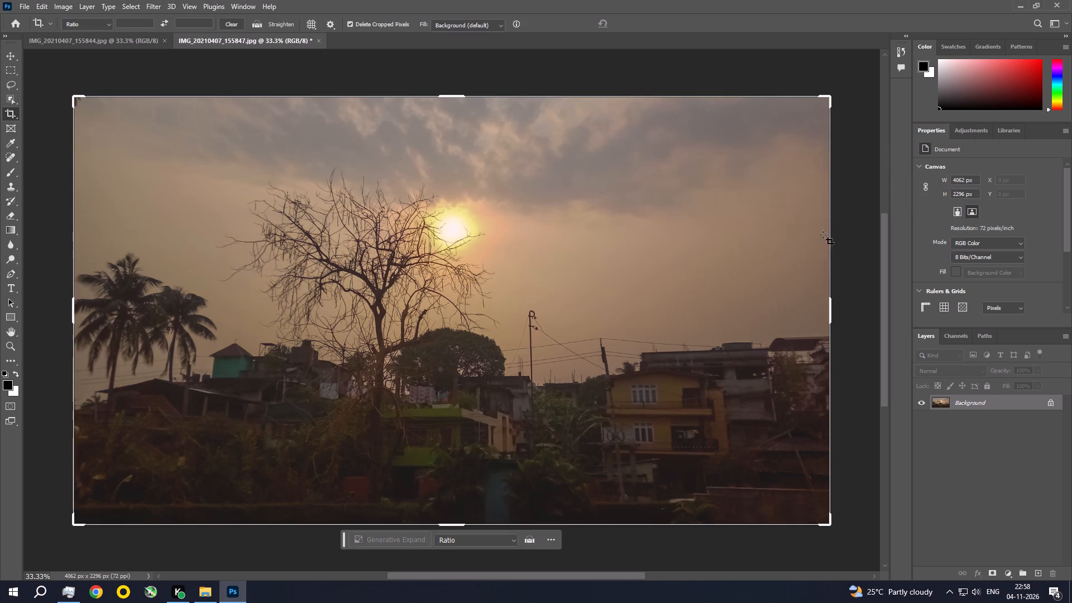
Save the photo as a JPEG at Maximum quality 12 with Baseline ("Standard") format.
key("ctrl+s")
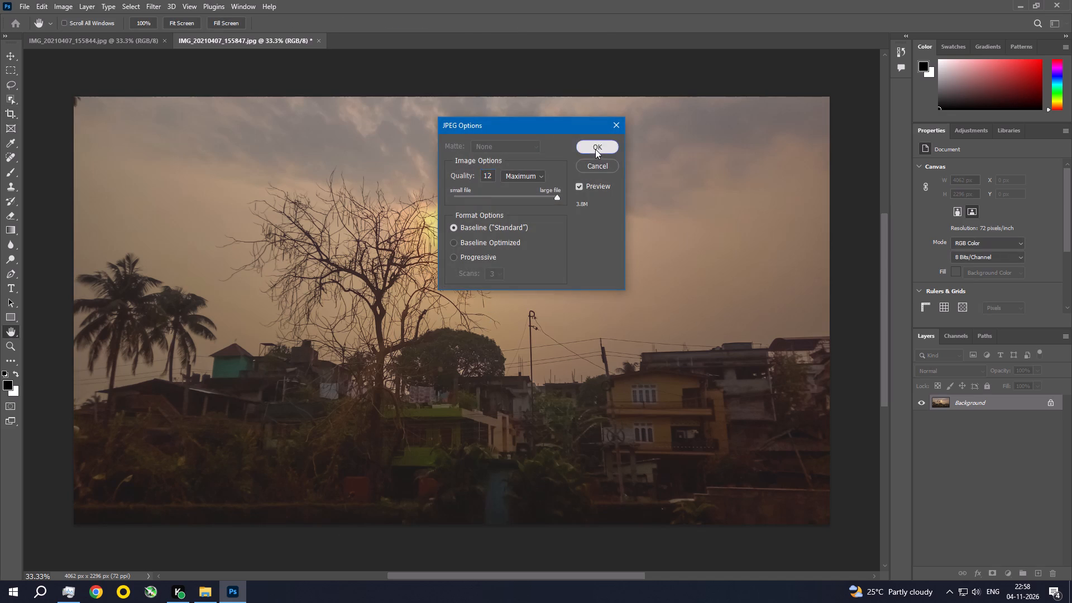
left_click(595, 149)
Examine the bare tree and the yellow house up close in the saved photo.
key("ctrl+space")
key("ctrl+space")
key("ctrl+space")
key("ctrl+space")
key("ctrl+space")
key("ctrl+space")
key("ctrl+space")
key("ctrl+space")
key("ctrl+space")
key("ctrl+space")
key("ctrl+space")
key("ctrl+space")
key("ctrl+space")
key("ctrl+space")
key("ctrl+space")
key("ctrl+space")
key("ctrl+space")
key("ctrl+space")
key("ctrl+space")
key("ctrl+space")
double_click(387, 313, "ctrl")
left_click_drag(499, 415, 342, 315)
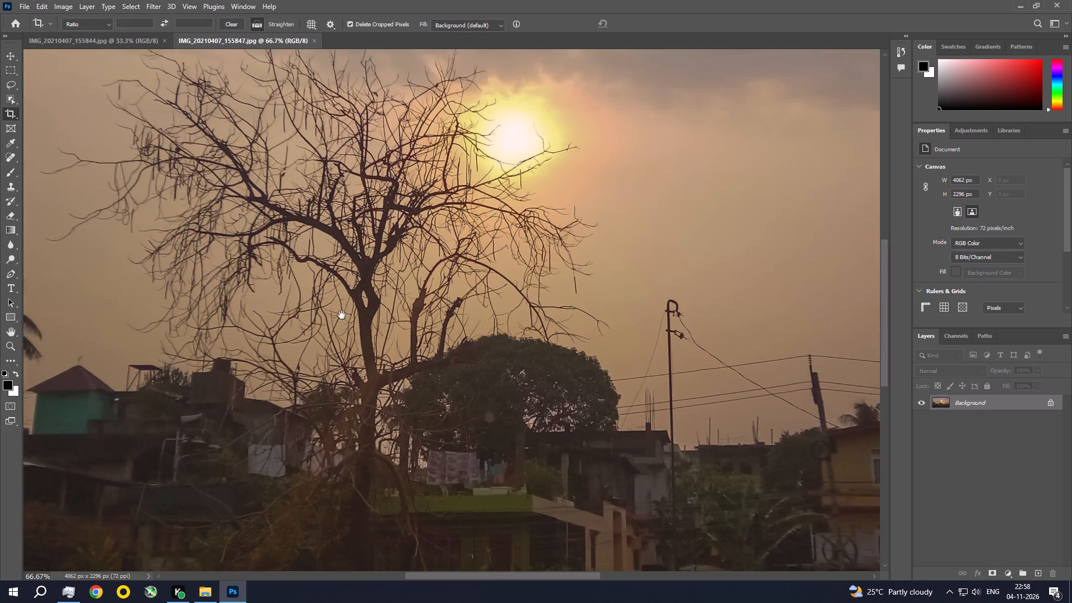
left_click_drag(342, 315, 312, 308)
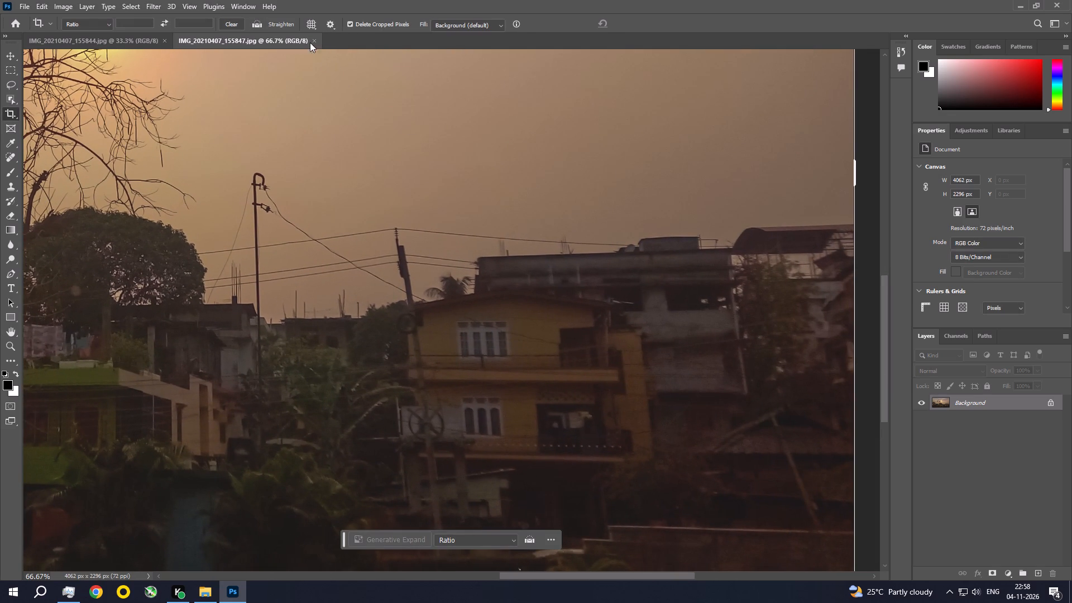
Close the saved photo and open IMG_20210407_155844.jpg in the Camera Raw Filter.
left_click(313, 41)
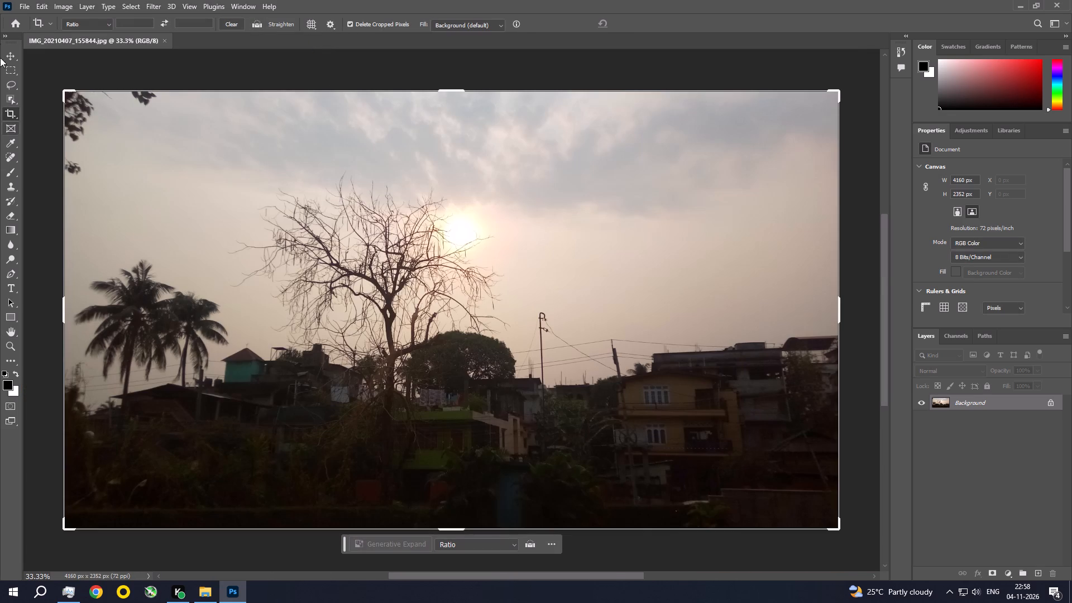
left_click(157, 7)
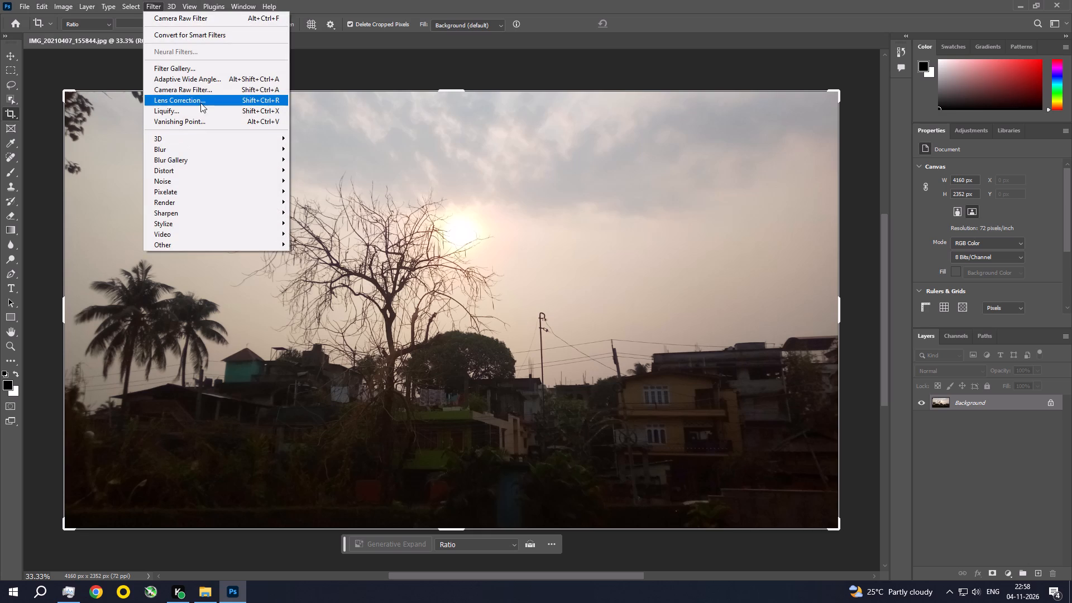
left_click(210, 90)
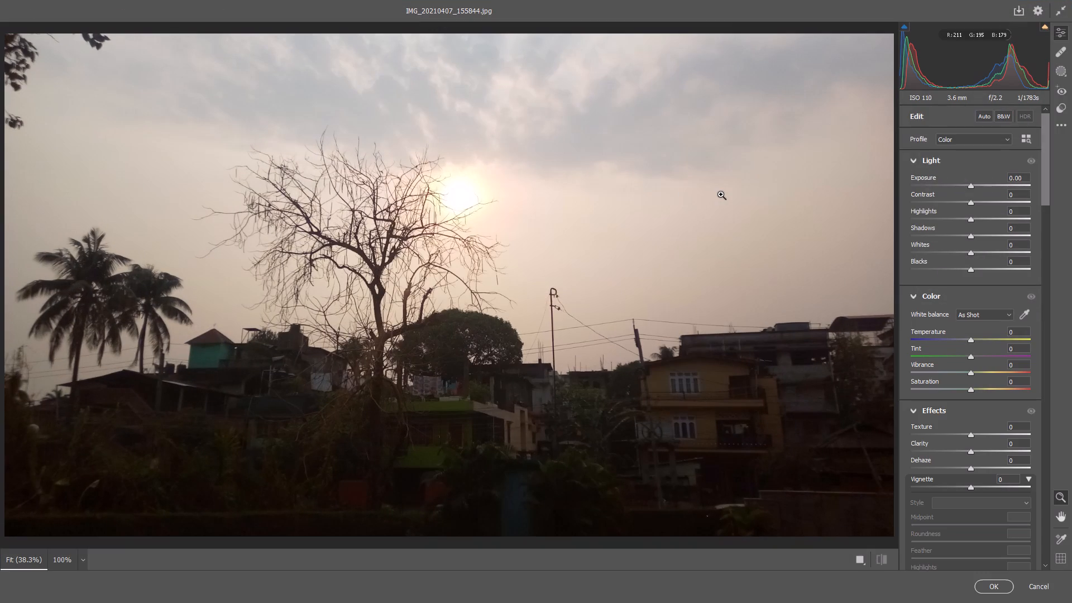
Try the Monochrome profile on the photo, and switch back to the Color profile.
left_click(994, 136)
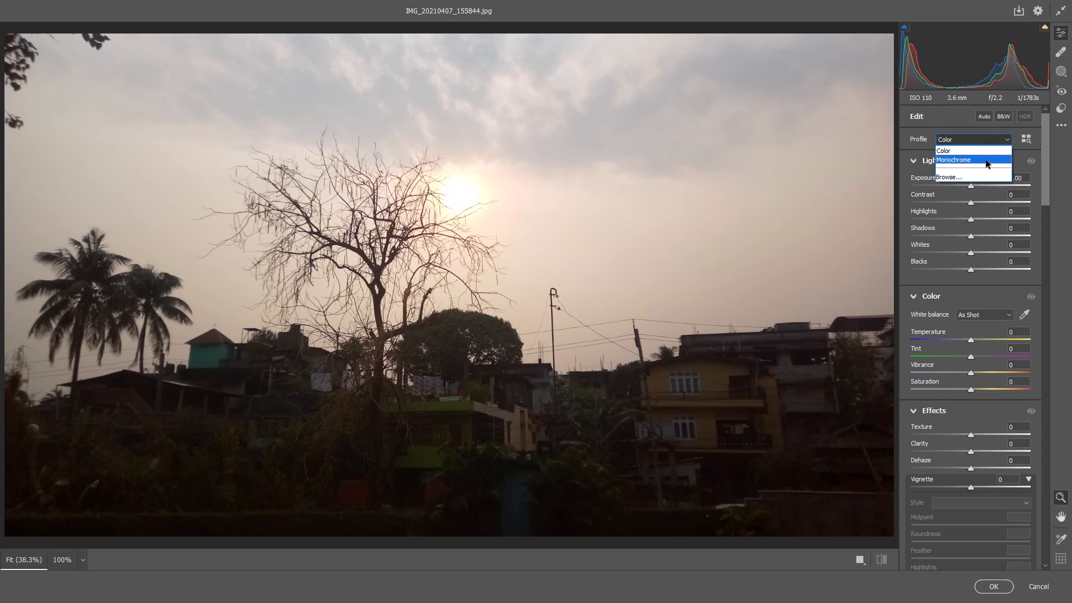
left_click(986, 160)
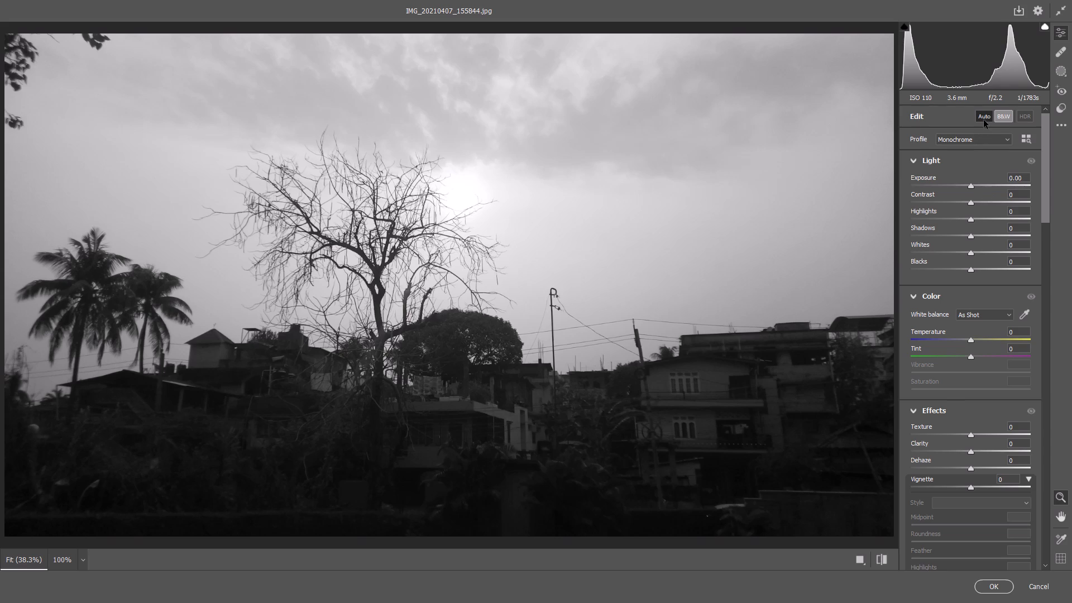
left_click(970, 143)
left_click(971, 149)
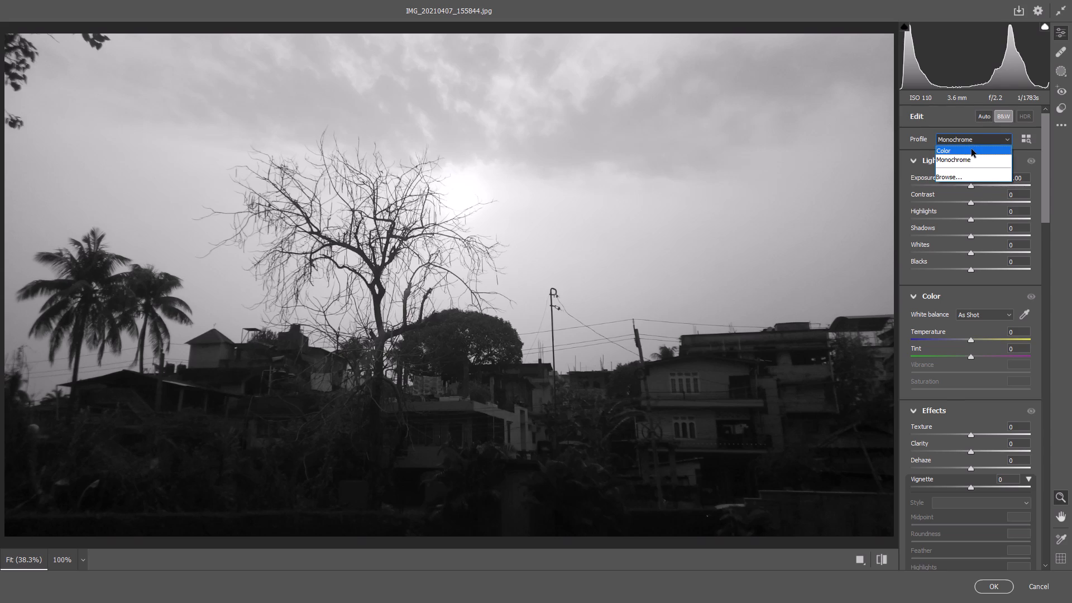
Browse the Artistic and B&W profiles, try B&W 01, and apply the B&W 10 profile to the photo.
left_click(1026, 143)
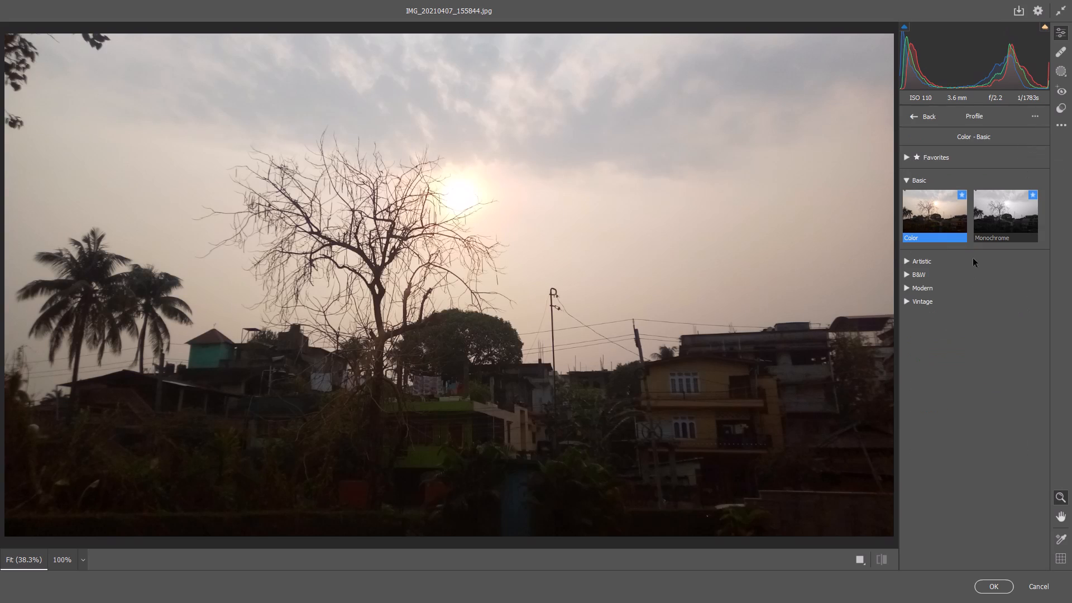
left_click(922, 261)
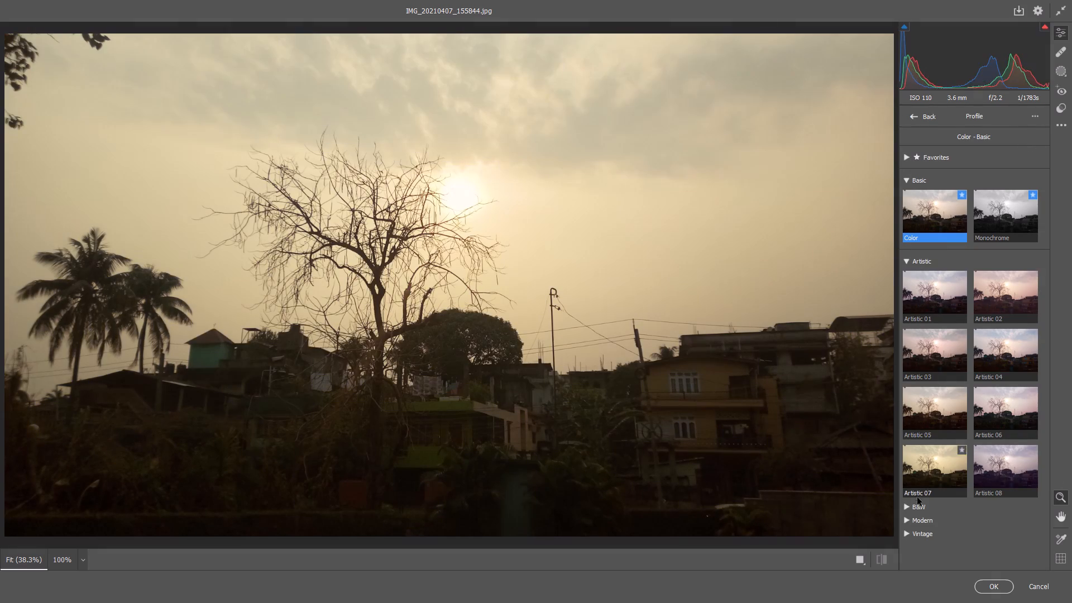
left_click(915, 508)
scroll(931, 513, "down", 1)
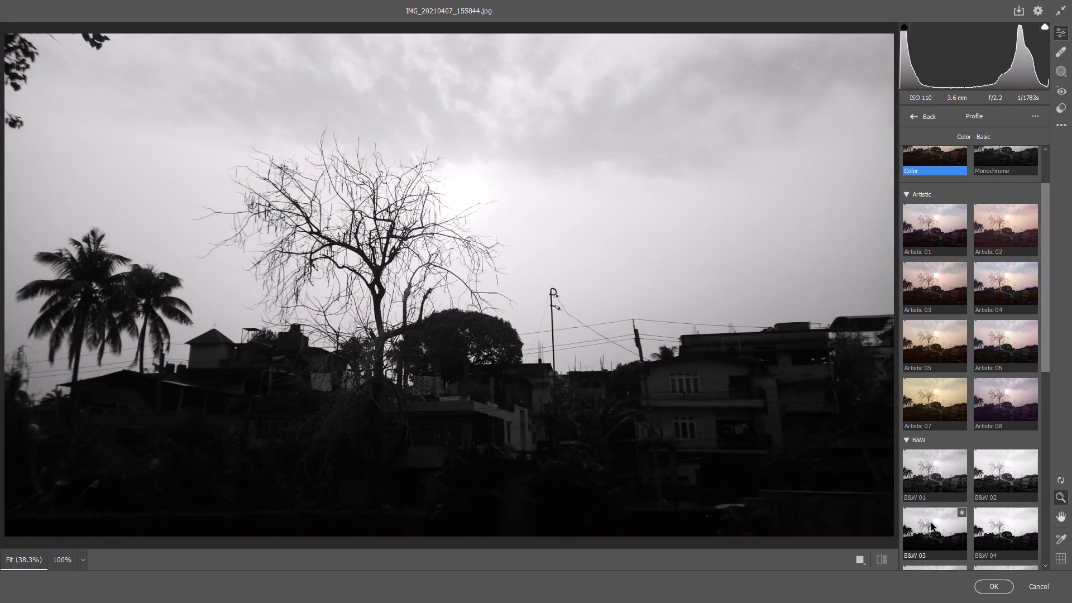
left_click(936, 480)
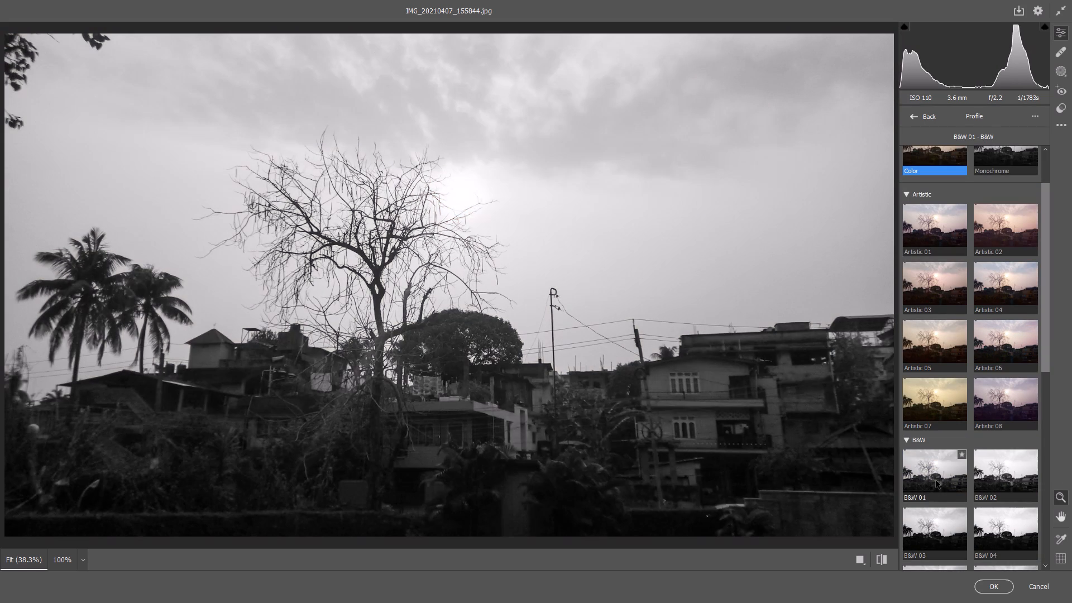
scroll(936, 480, "down", 2)
scroll(998, 486, "down", 1)
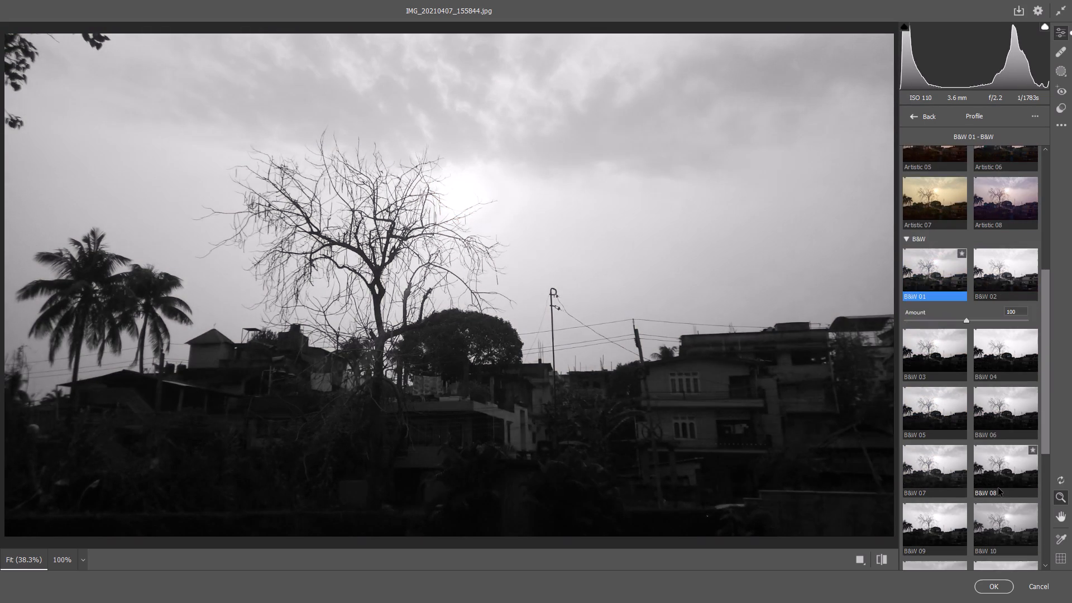
scroll(998, 488, "down", 2)
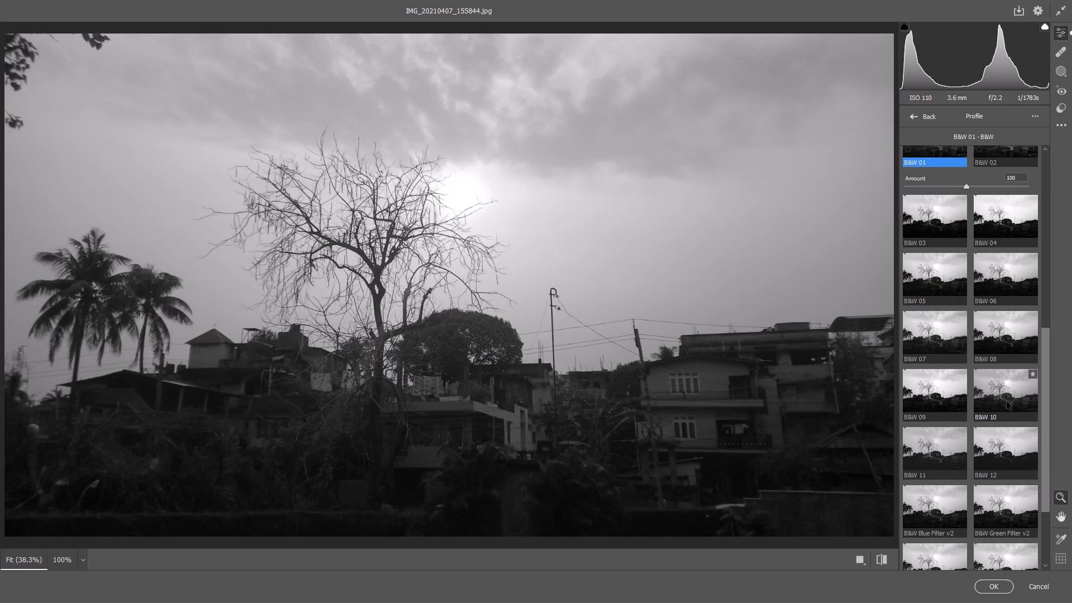
left_click(1007, 401)
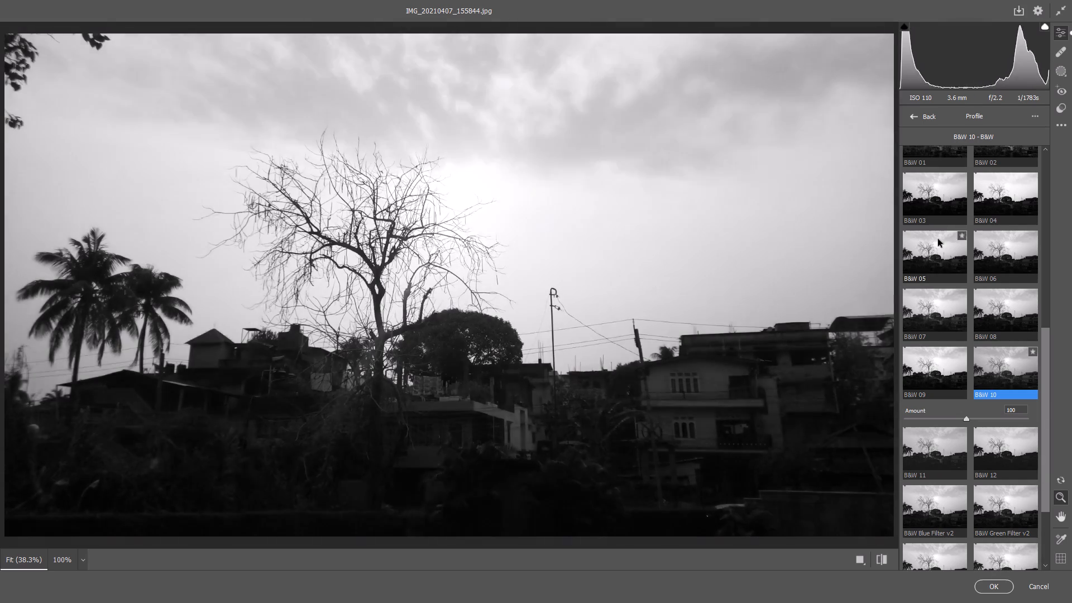
left_click(916, 113)
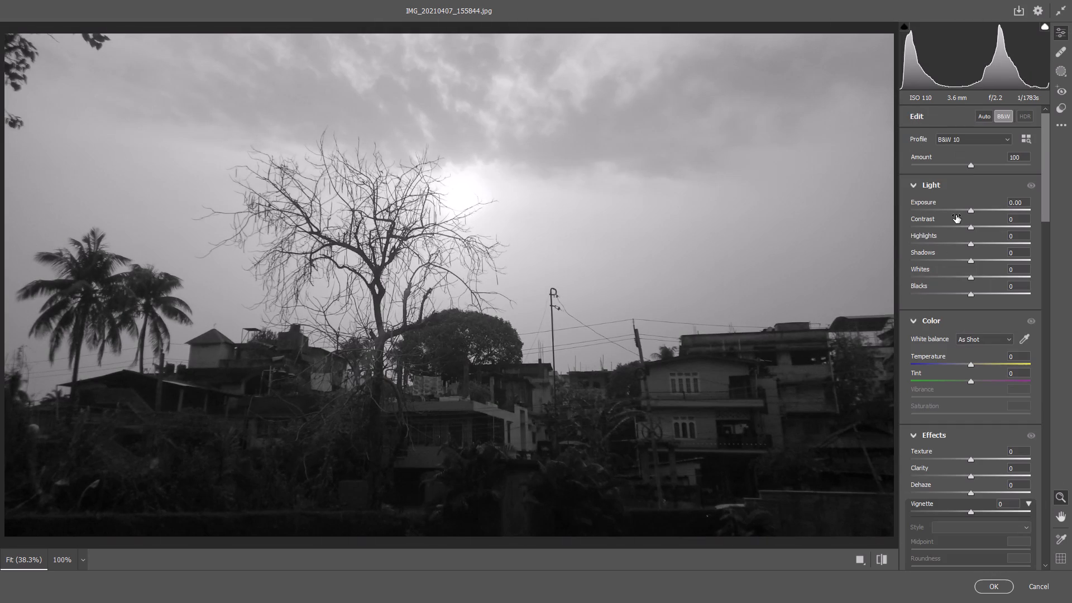
Set the Light adjustments to Exposure -0.65, Contrast +18, Highlights -20, Shadows +79 and Whites -23.
left_click_drag(971, 210, 961, 213)
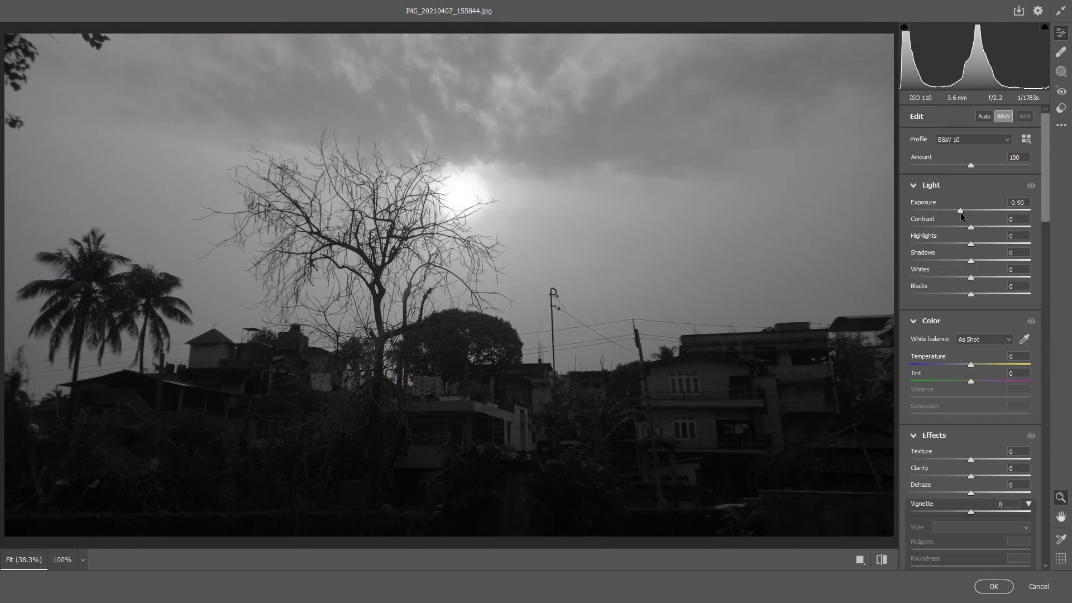
left_click_drag(961, 213, 964, 213)
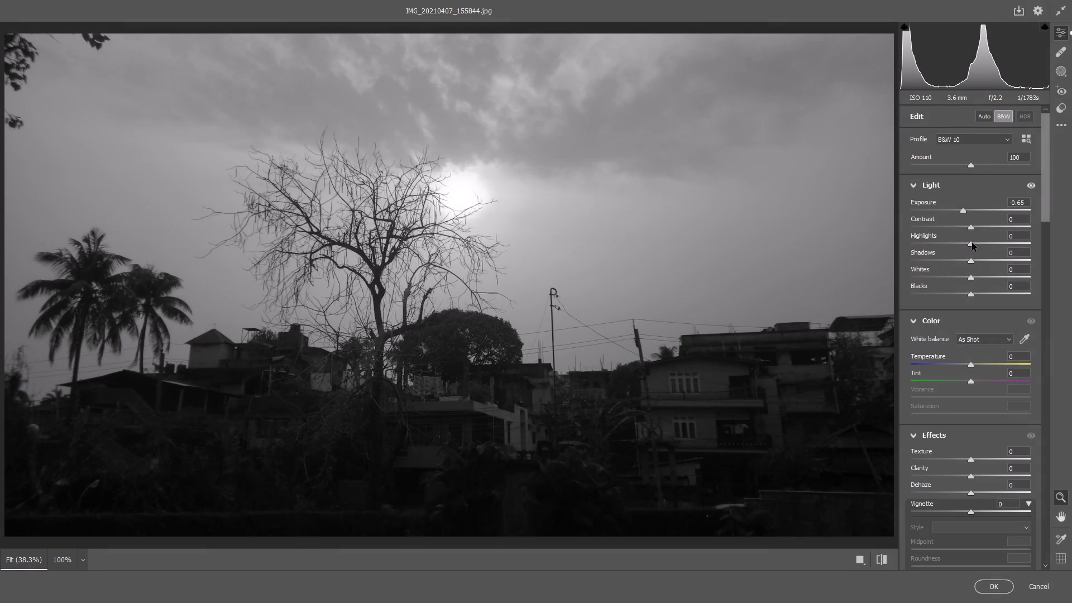
left_click_drag(971, 243, 960, 243)
left_click_drag(978, 261, 1001, 264)
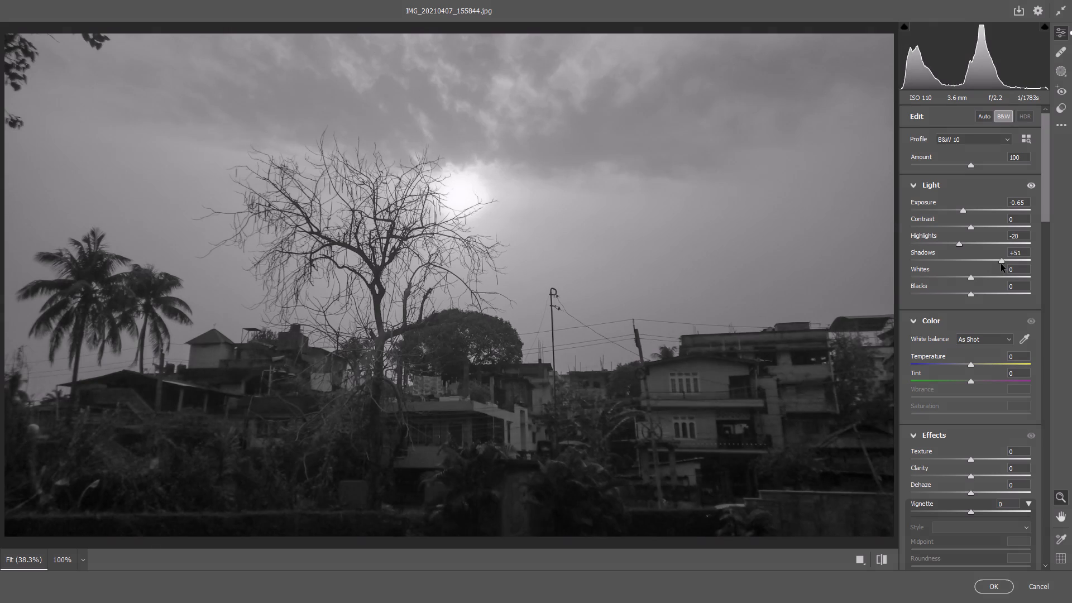
left_click_drag(1001, 264, 1018, 268)
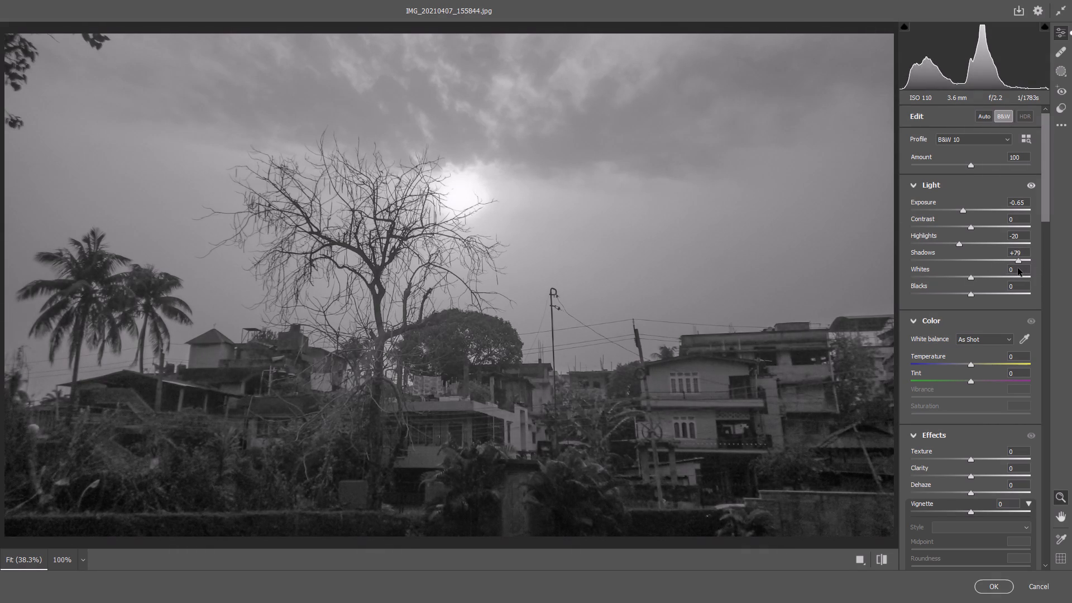
left_click_drag(1018, 268, 1025, 267)
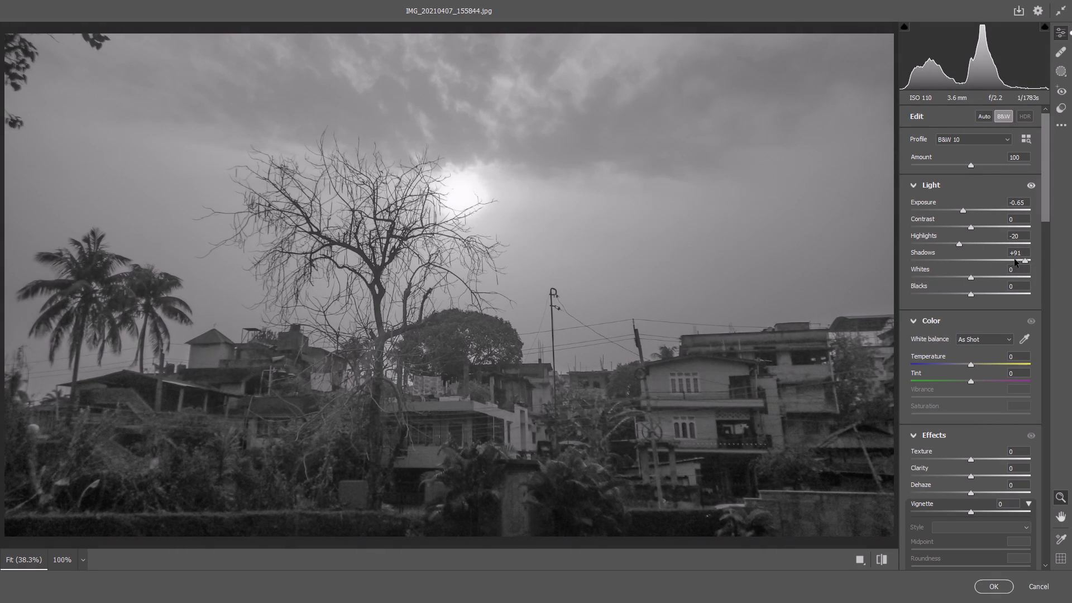
left_click(1020, 259)
left_click_drag(971, 226, 981, 228)
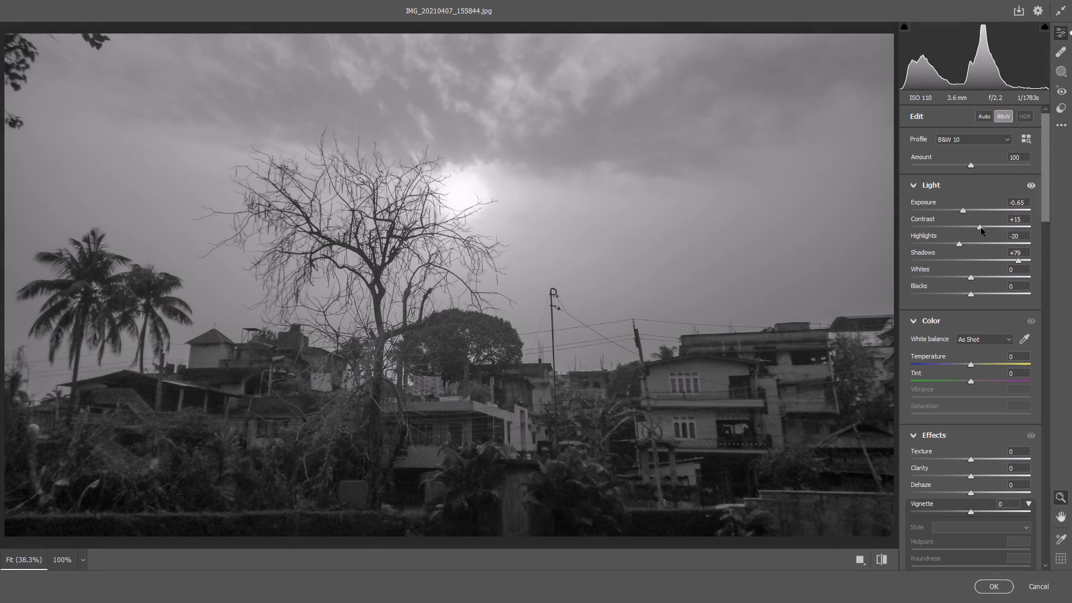
left_click_drag(981, 228, 982, 228)
left_click_drag(975, 277, 969, 275)
left_click_drag(969, 275, 956, 276)
Set the photo's effects to Texture +12, Clarity +11 and Dehaze +29.
left_click_drag(972, 457, 976, 457)
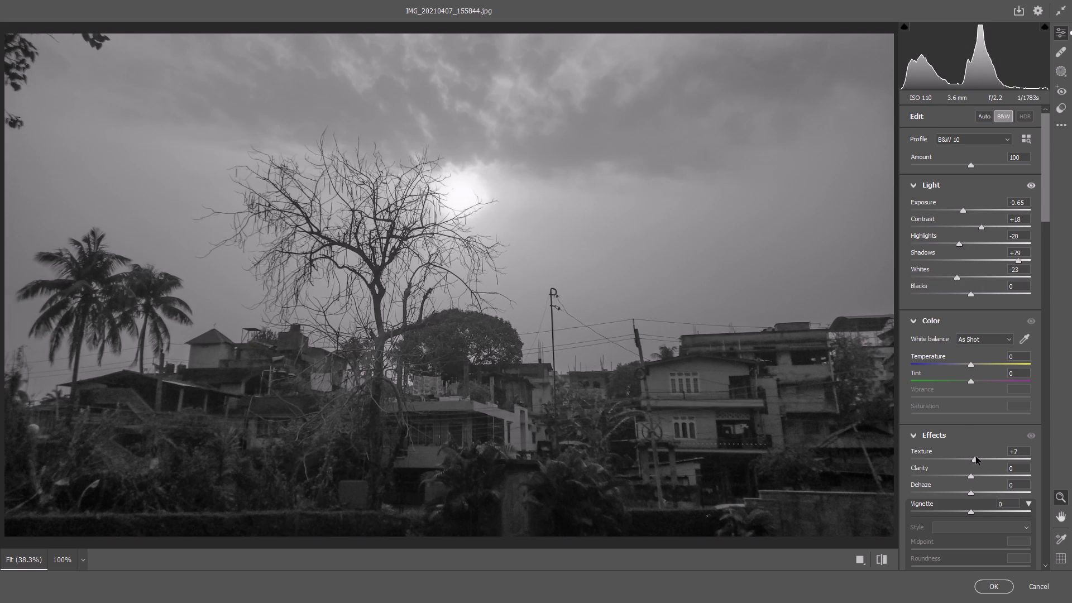
left_click_drag(976, 457, 979, 457)
left_click_drag(971, 475, 975, 477)
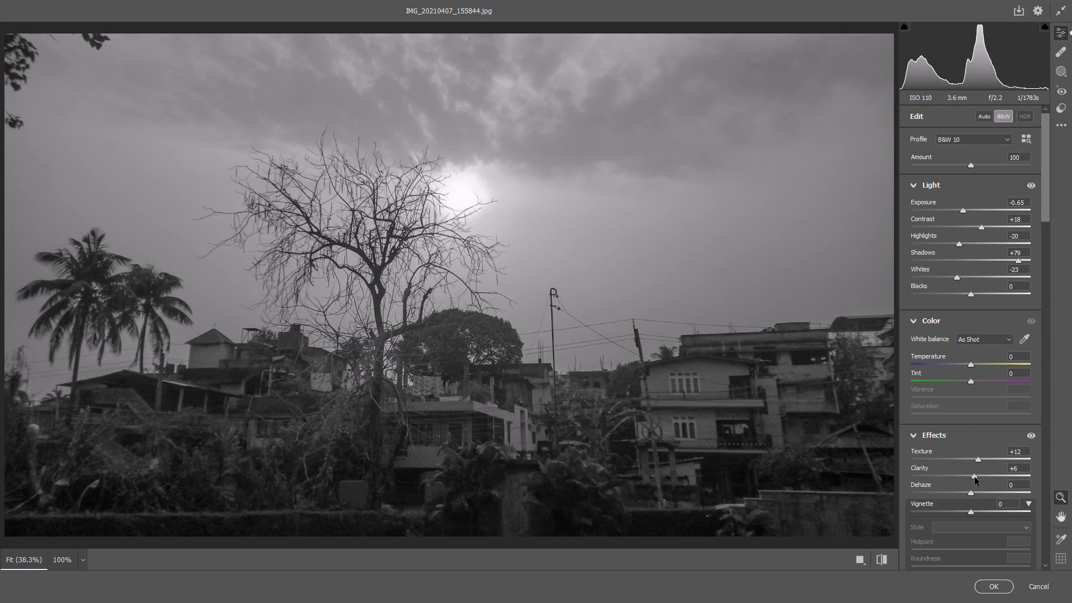
left_click_drag(975, 477, 978, 478)
left_click_drag(971, 491, 991, 491)
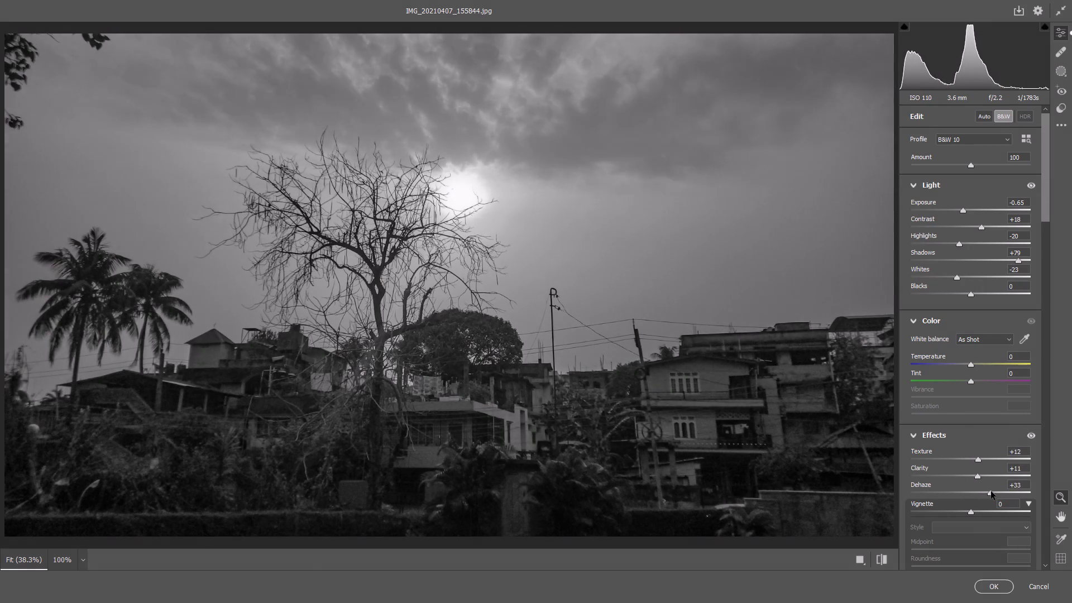
left_click_drag(991, 491, 988, 485)
Lower the parametric curve's Highlights to -17 and Lights to -14.
left_click_drag(1045, 181, 1049, 220)
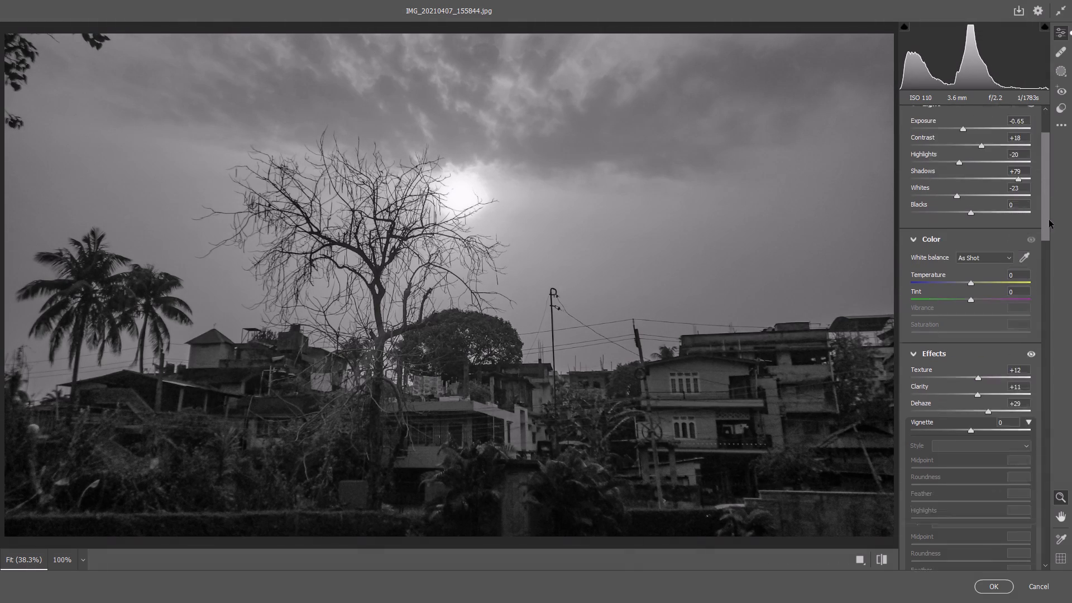
left_click_drag(1049, 220, 1054, 286)
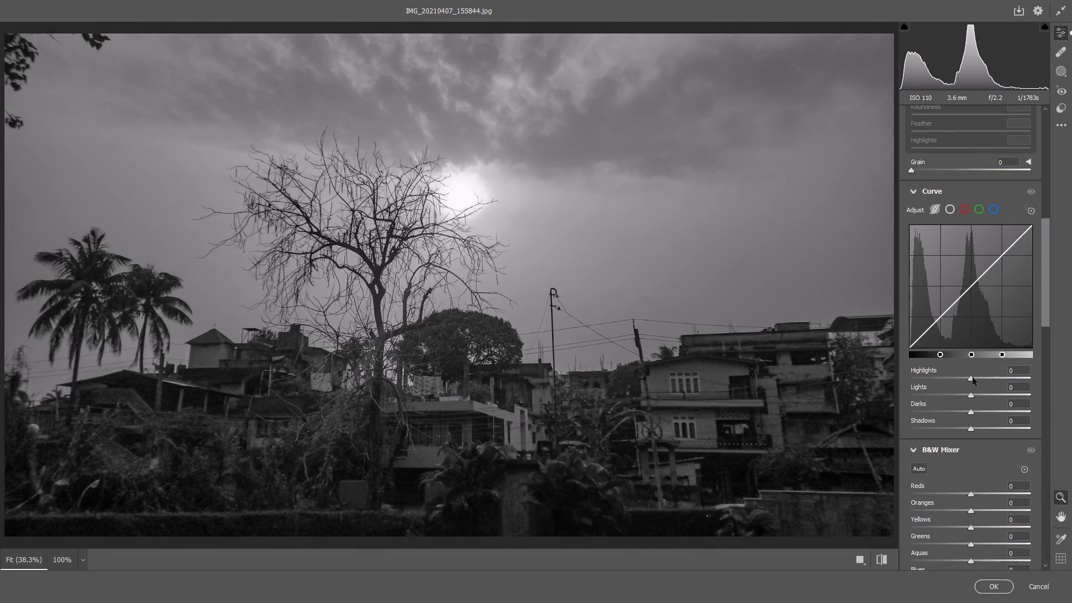
left_click_drag(973, 377, 963, 381)
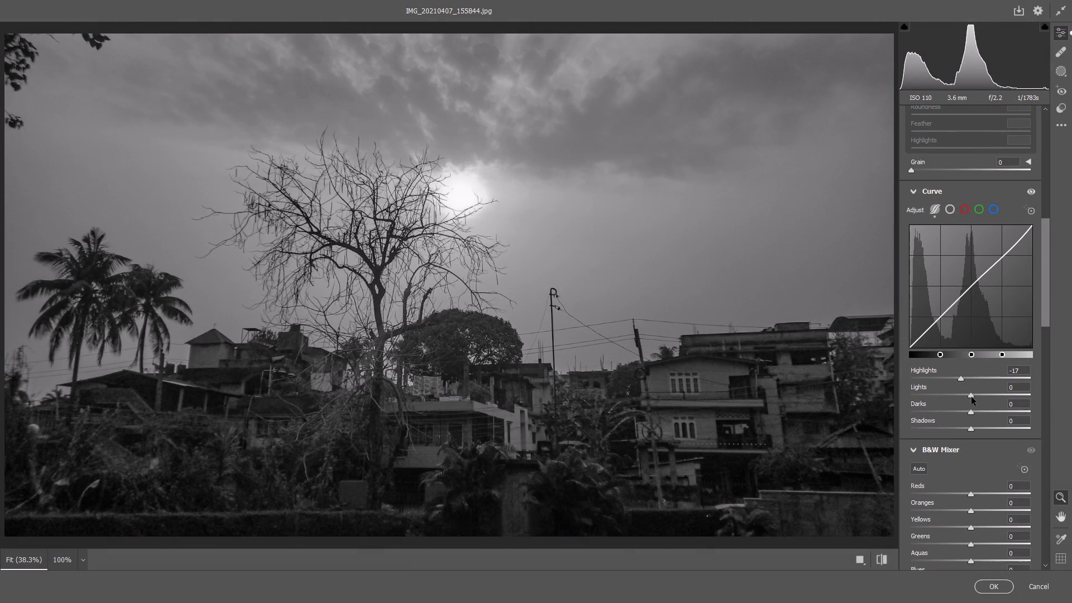
left_click_drag(971, 396, 963, 395)
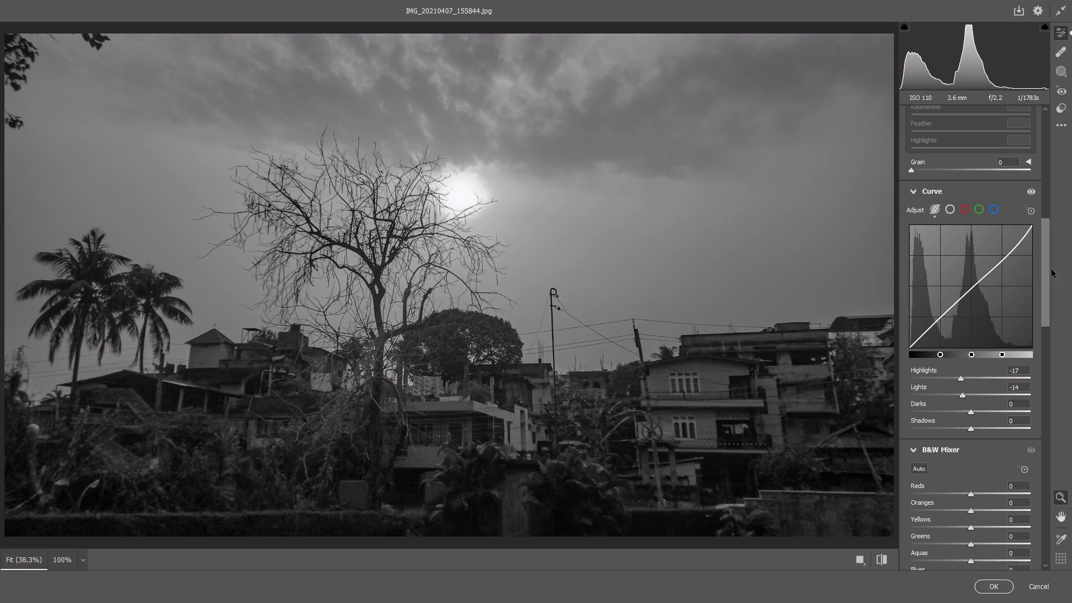
Set the detail adjustments to Sharpening 22, Noise Reduction 16 and Color Noise Reduction 17.
left_click_drag(1047, 264, 1049, 393)
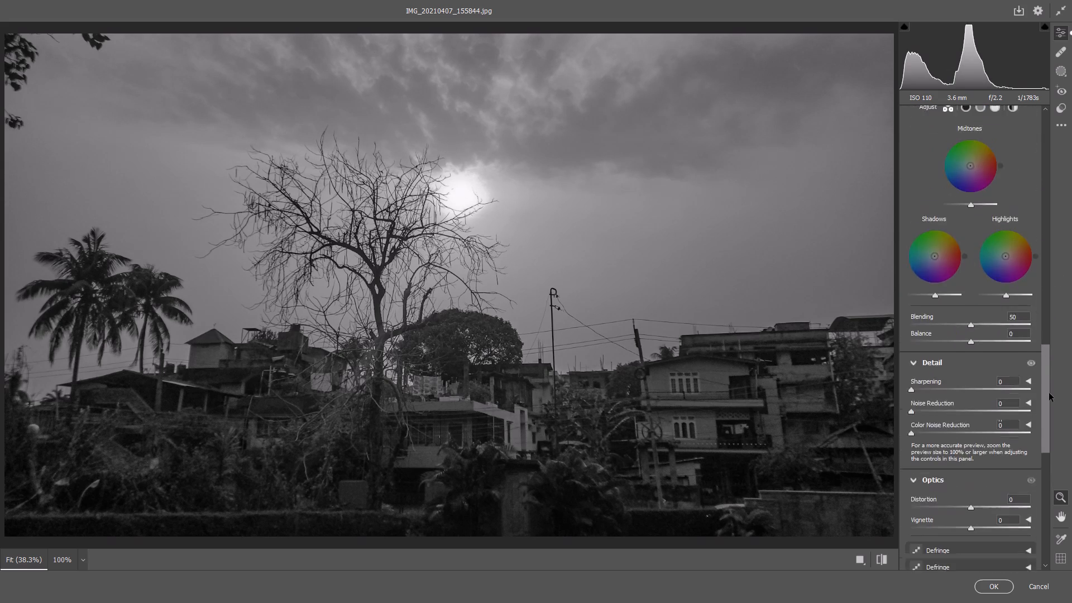
left_click_drag(1049, 393, 1051, 427)
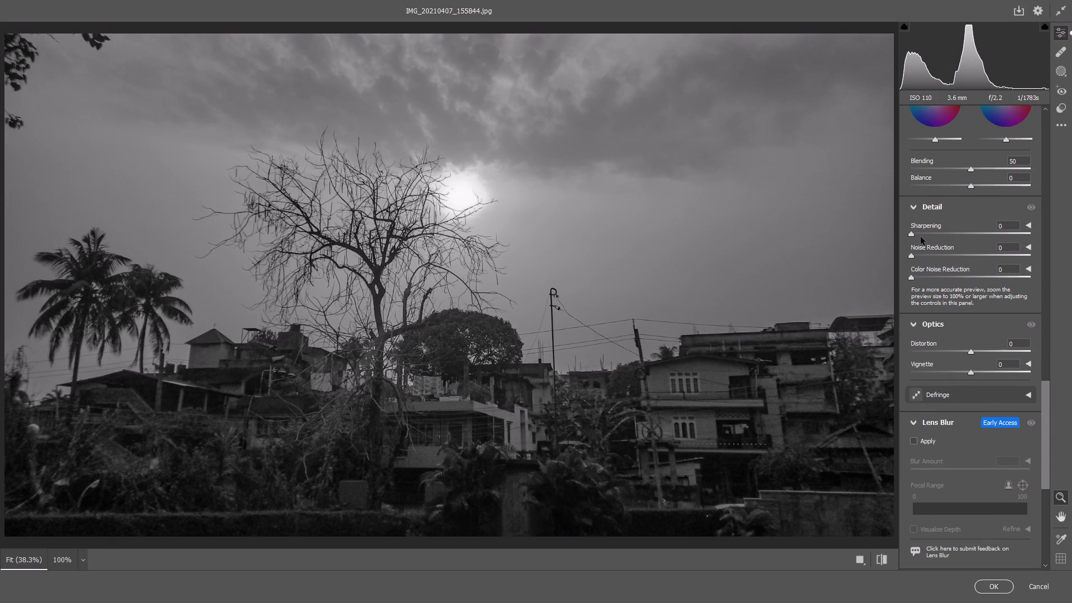
left_click_drag(921, 236, 928, 237)
left_click(930, 258)
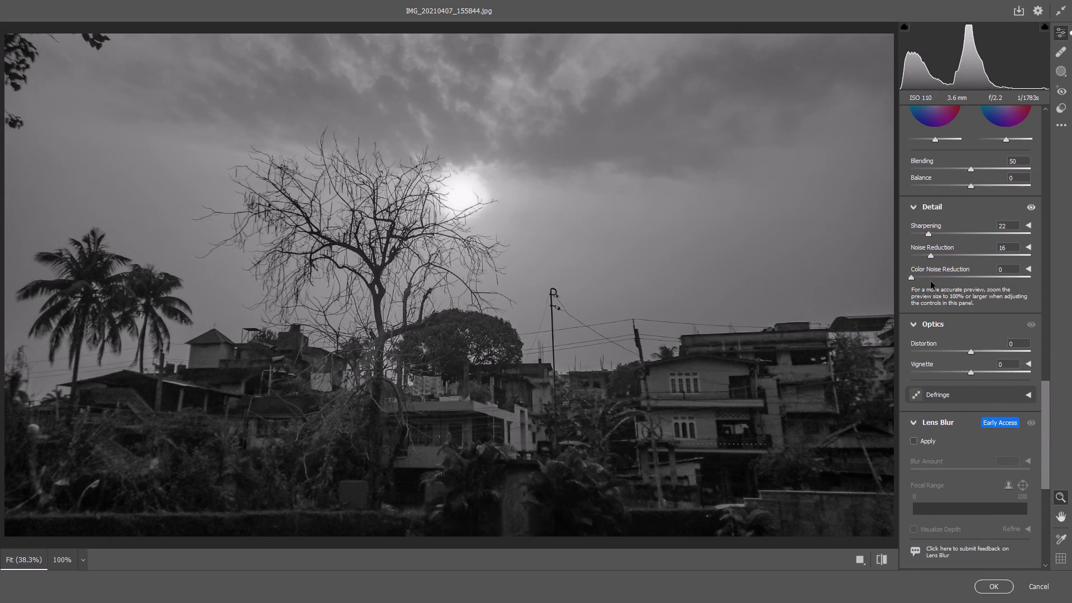
left_click(931, 278)
Apply the automatic B&W Mixer values, and adjust Reds to +2 and Oranges to -15.
left_click_drag(1046, 417, 1047, 444)
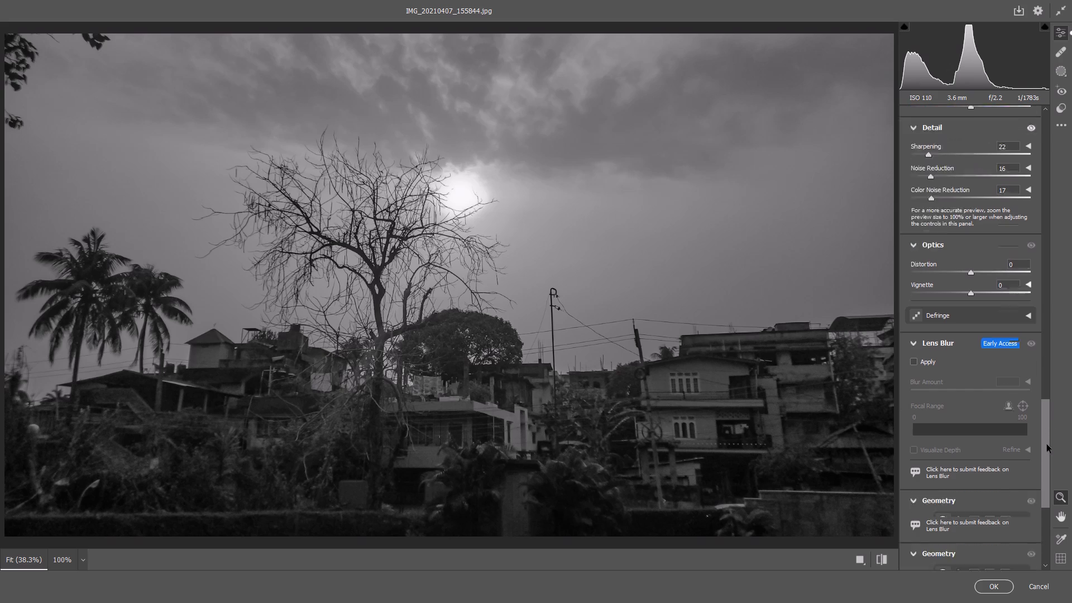
left_click_drag(1047, 444, 1059, 112)
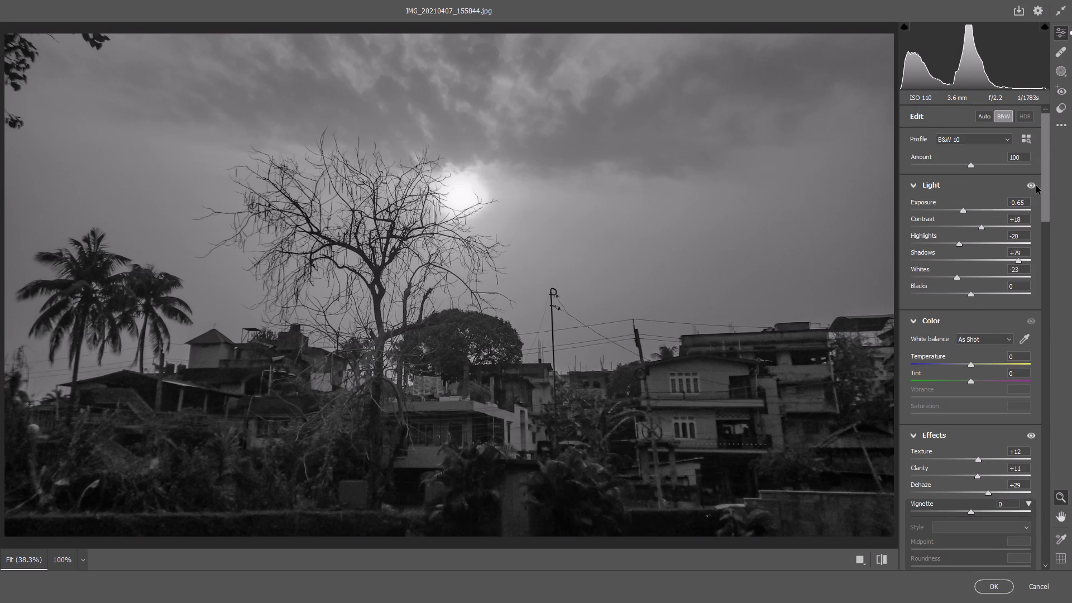
left_click_drag(1042, 188, 1050, 313)
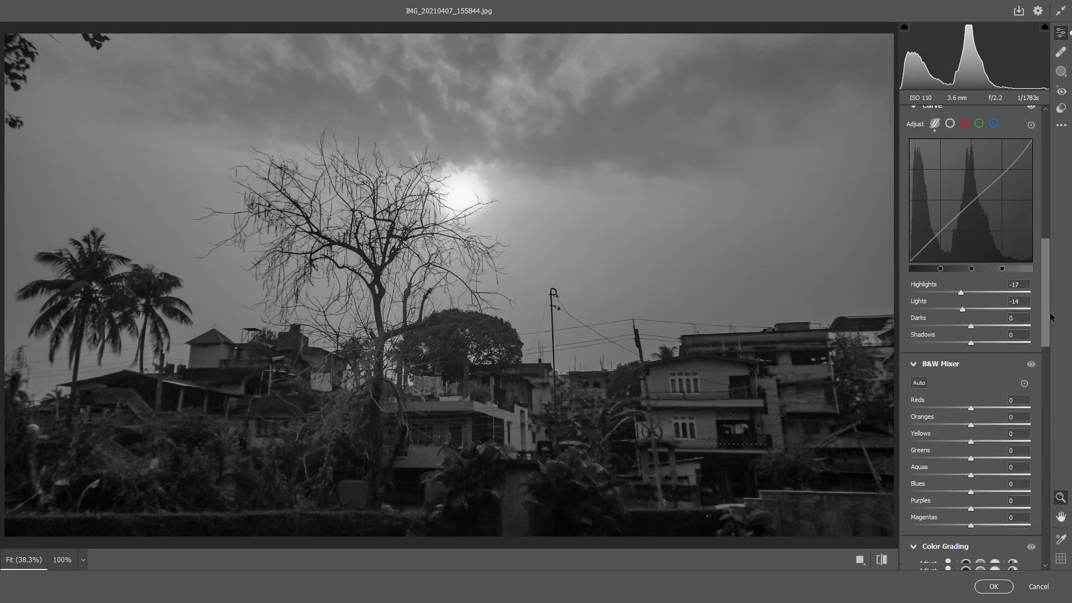
left_click_drag(1050, 313, 1051, 339)
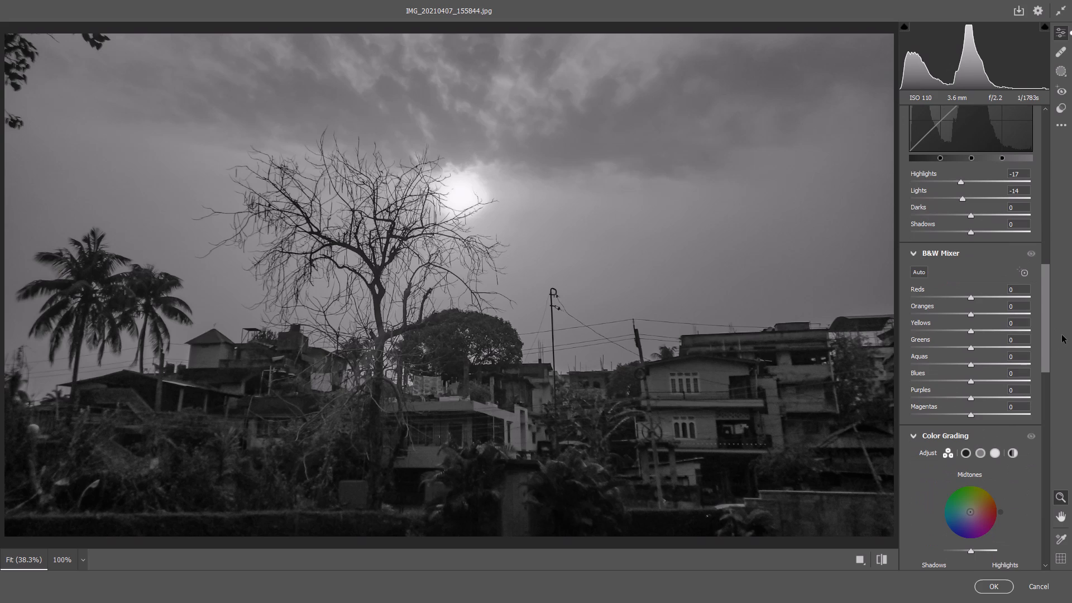
left_click(915, 271)
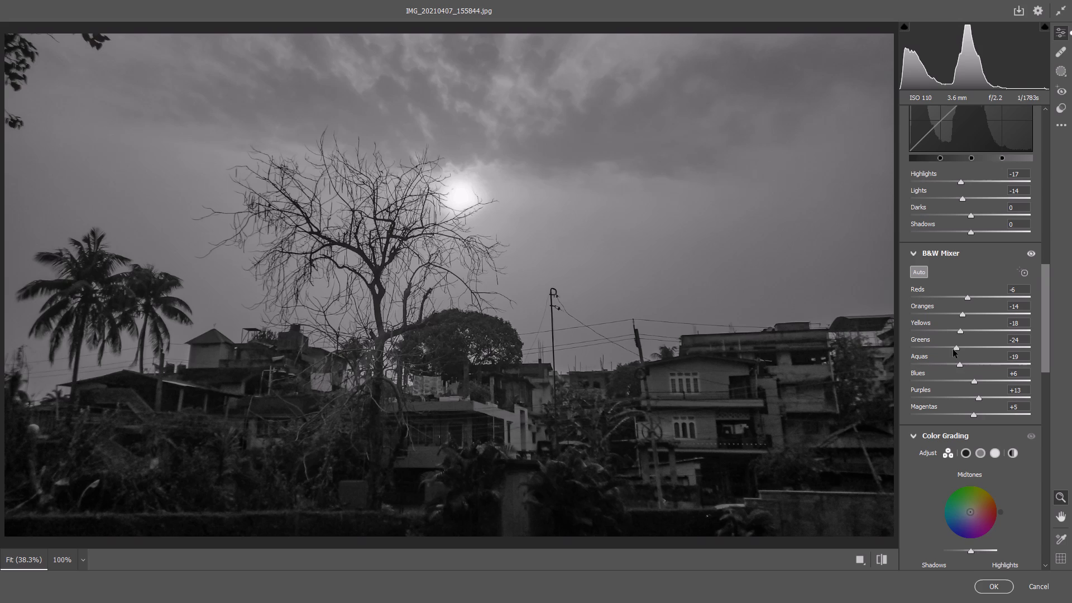
left_click_drag(968, 300, 979, 300)
left_click_drag(979, 300, 976, 299)
left_click_drag(968, 296, 961, 302)
left_click_drag(961, 302, 974, 307)
left_click_drag(974, 307, 973, 307)
left_click(962, 315)
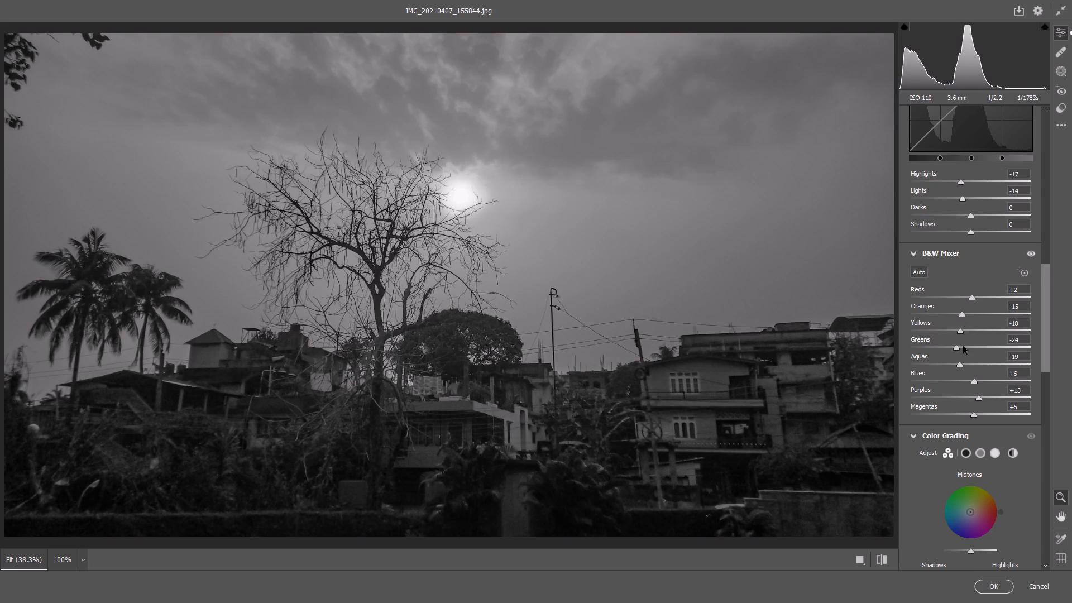
Review the remaining Camera Raw adjustments and apply the black-and-white edit to the photo.
left_click_drag(1045, 331, 1055, 433)
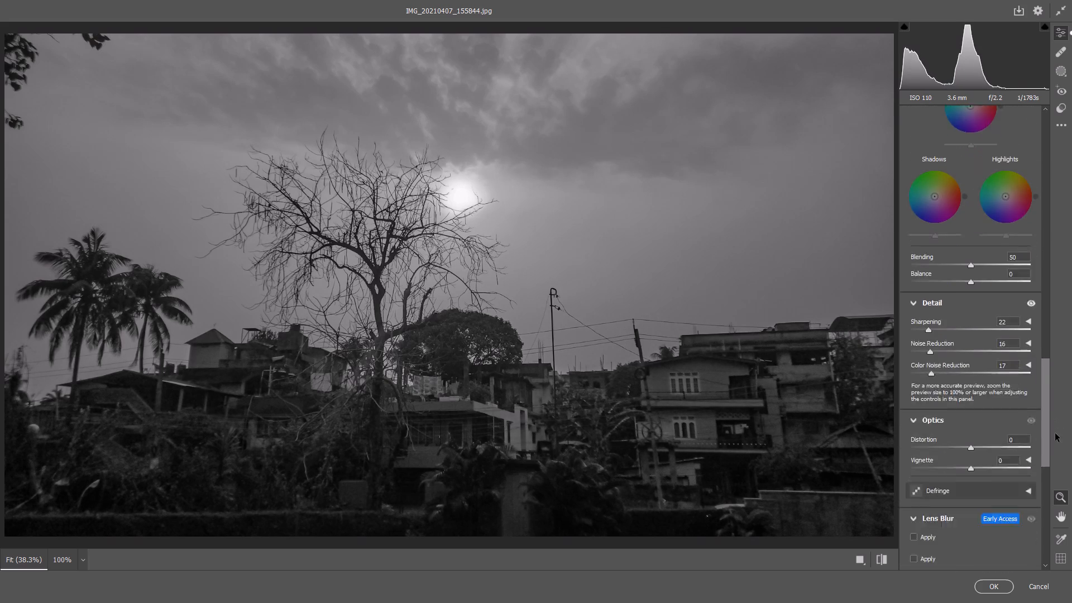
left_click_drag(1055, 433, 1063, 551)
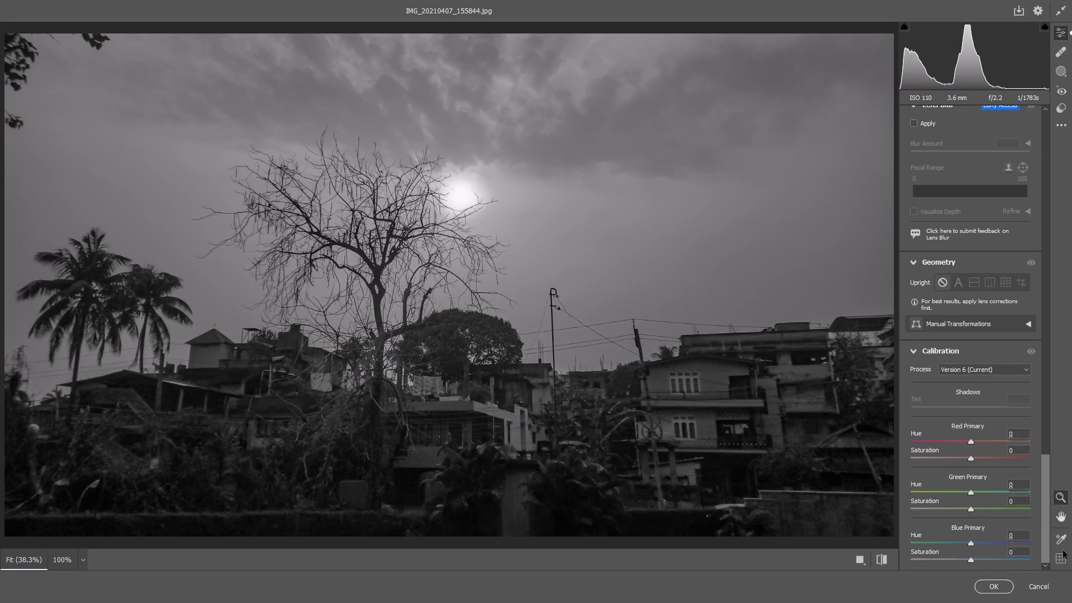
left_click_drag(1063, 551, 1061, 576)
left_click(987, 586)
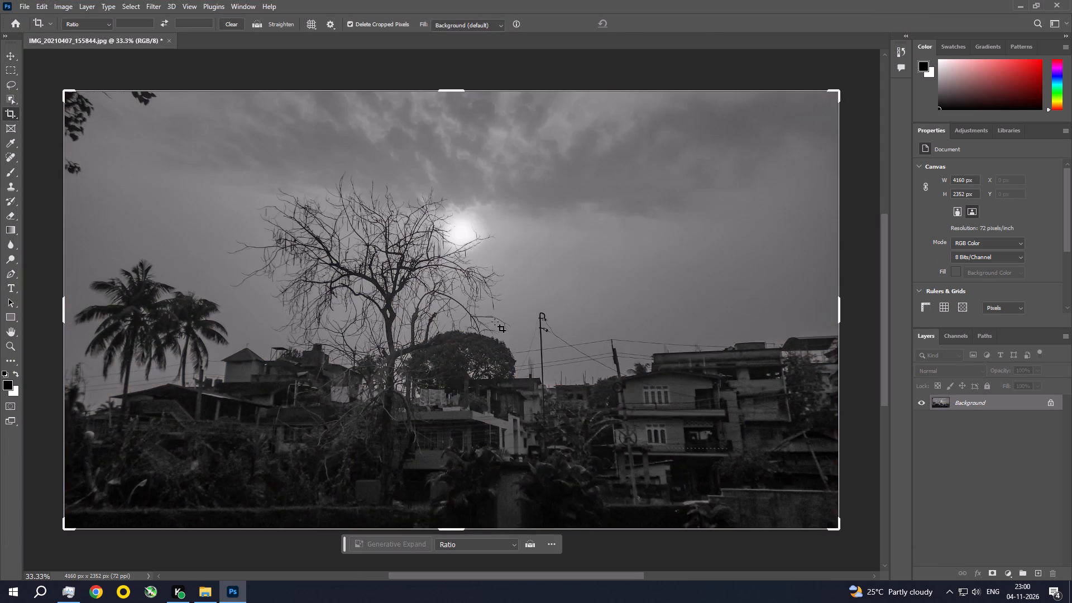
Apply a Photo Filter adjustment with Warming Filter (85) at 25% density, preserving luminosity.
left_click(68, 8)
left_click(71, 32)
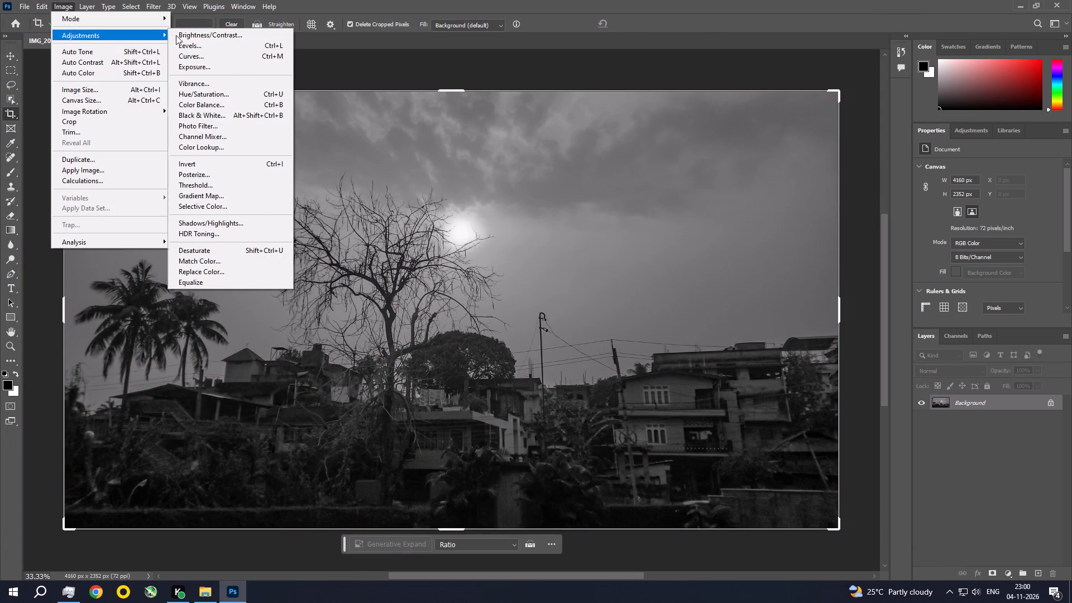
left_click(210, 126)
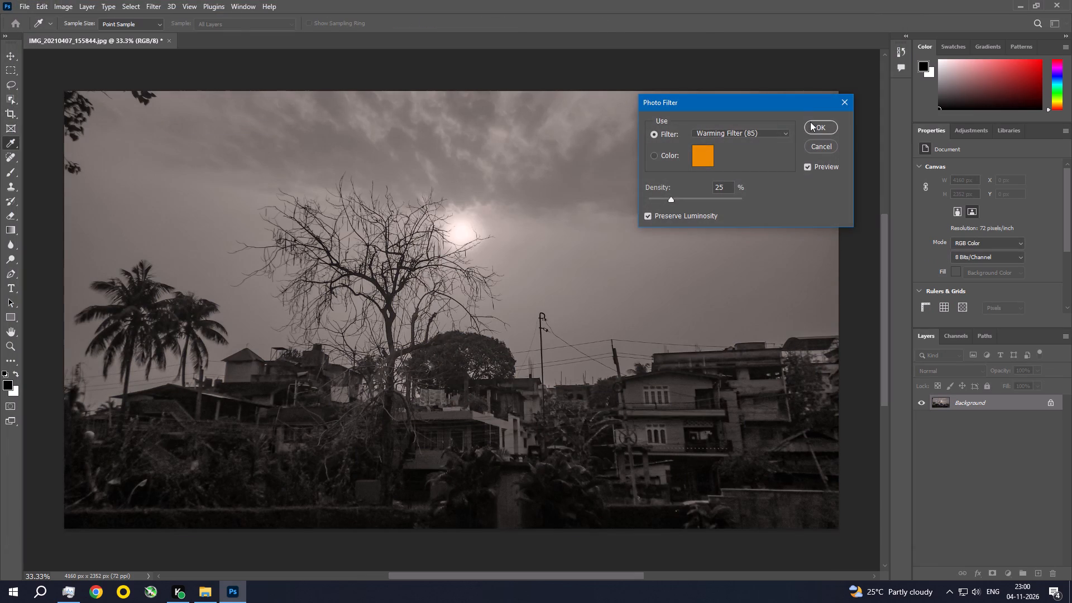
left_click(810, 122)
Apply an Exposure adjustment to the photo with the Offset set to 0.0050.
left_click(58, 0)
left_click(76, 36)
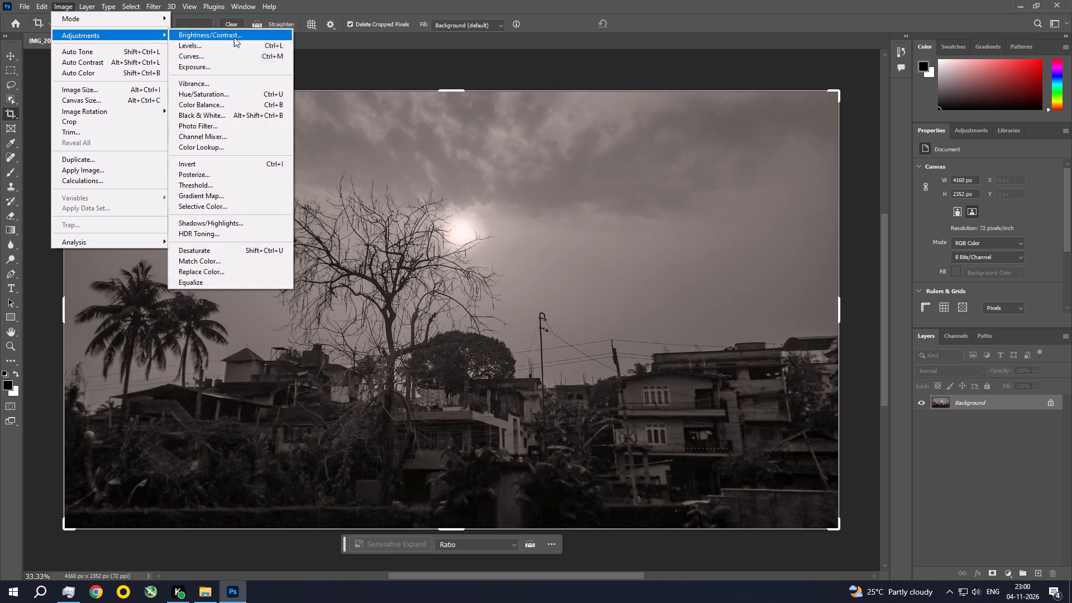
left_click(259, 66)
left_click(887, 199)
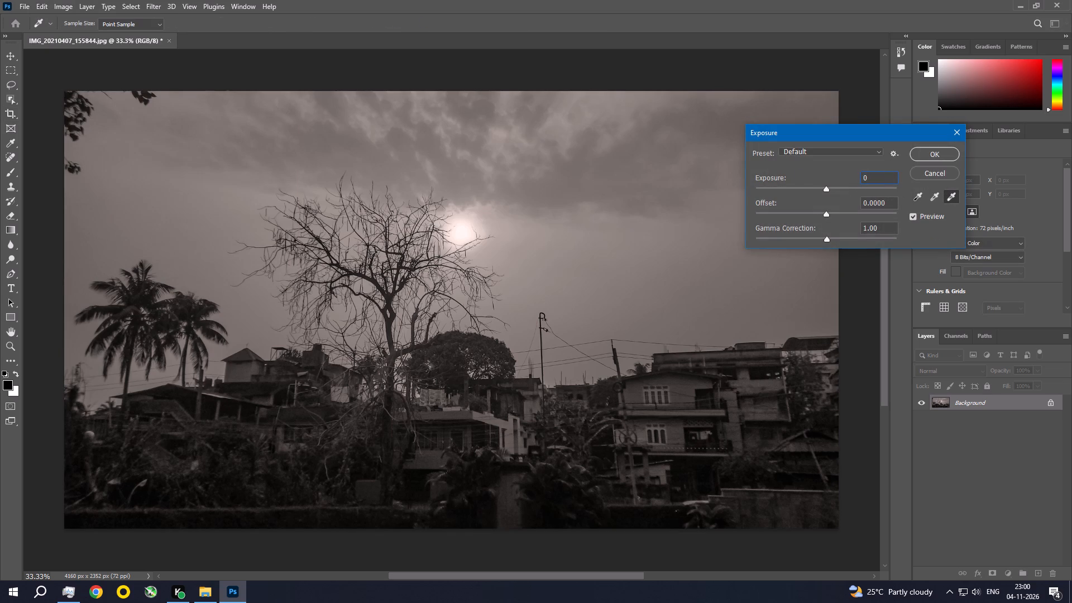
key("BackSpace")
key("BackSpace")
key("BackSpace")
type("10")
key("BackSpace")
key("BackSpace")
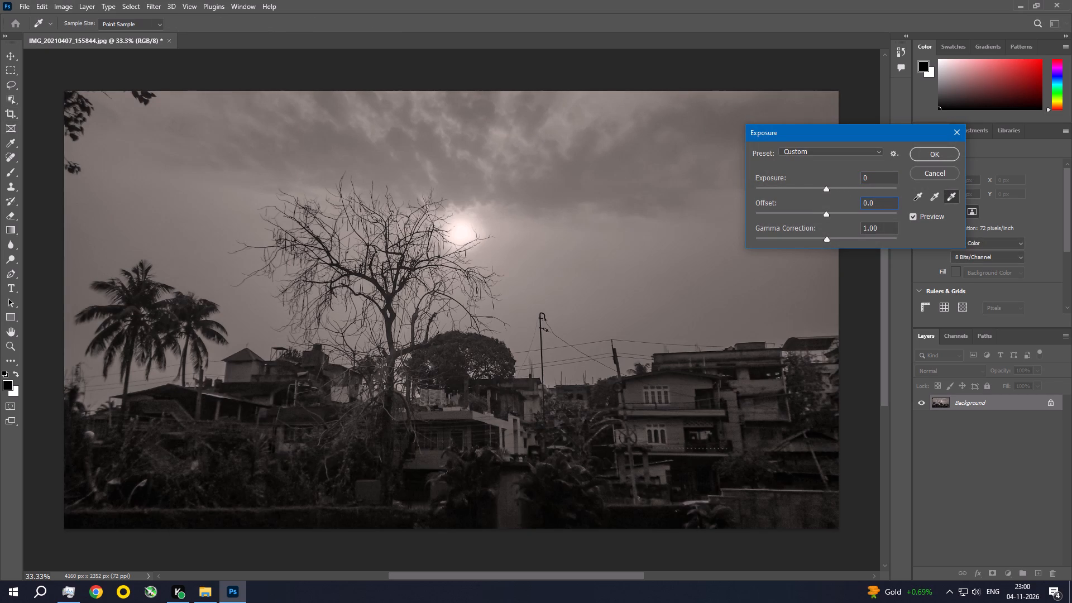
type("050")
left_click(917, 150)
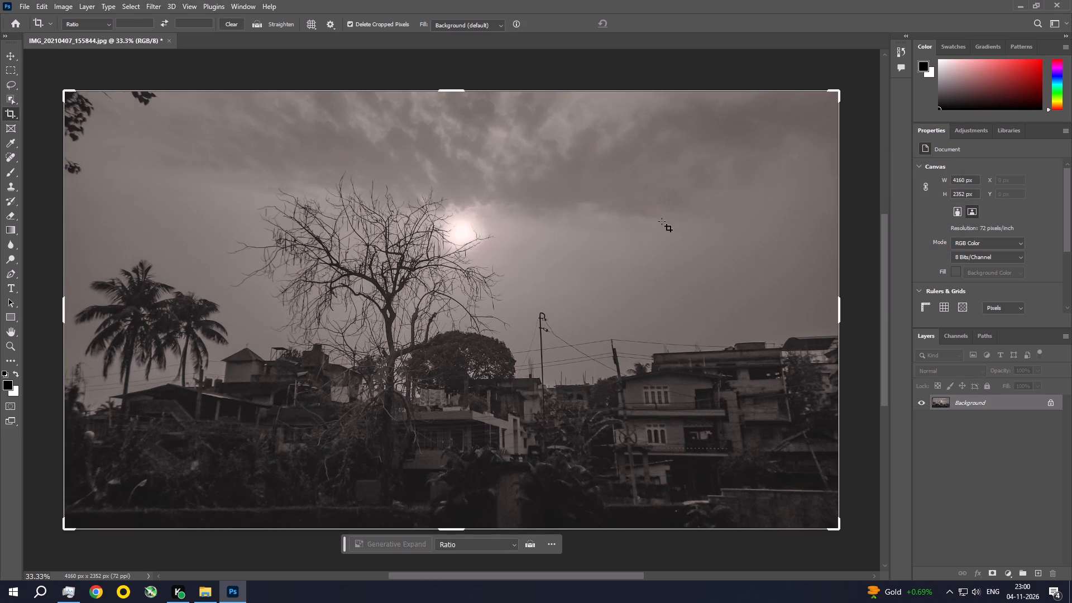
Save the toned sunset photo as a JPEG and close it.
key("ctrl+s")
left_click(602, 143)
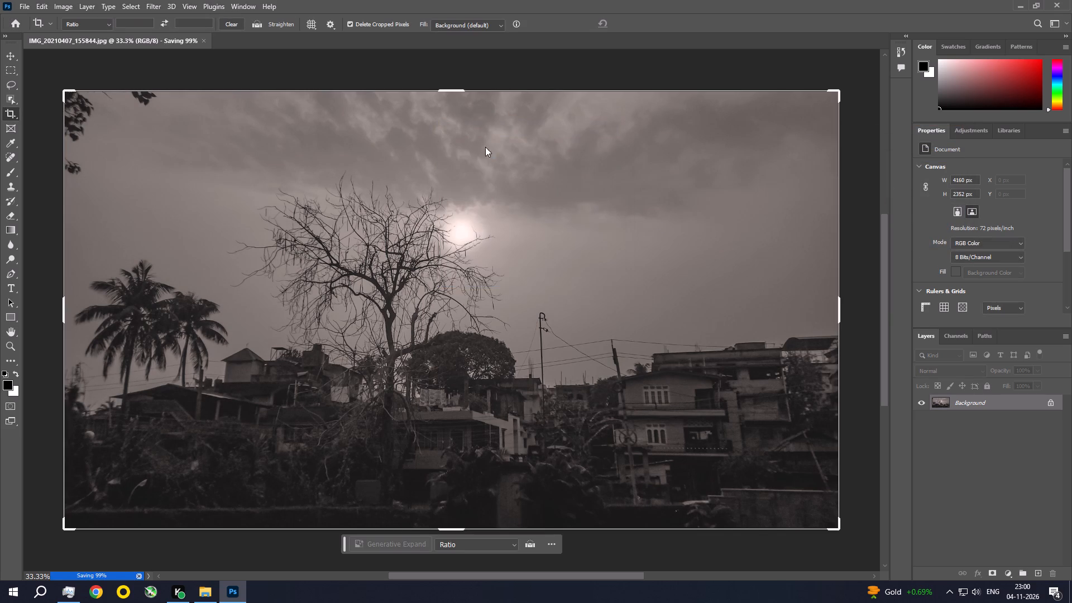
left_click(164, 40)
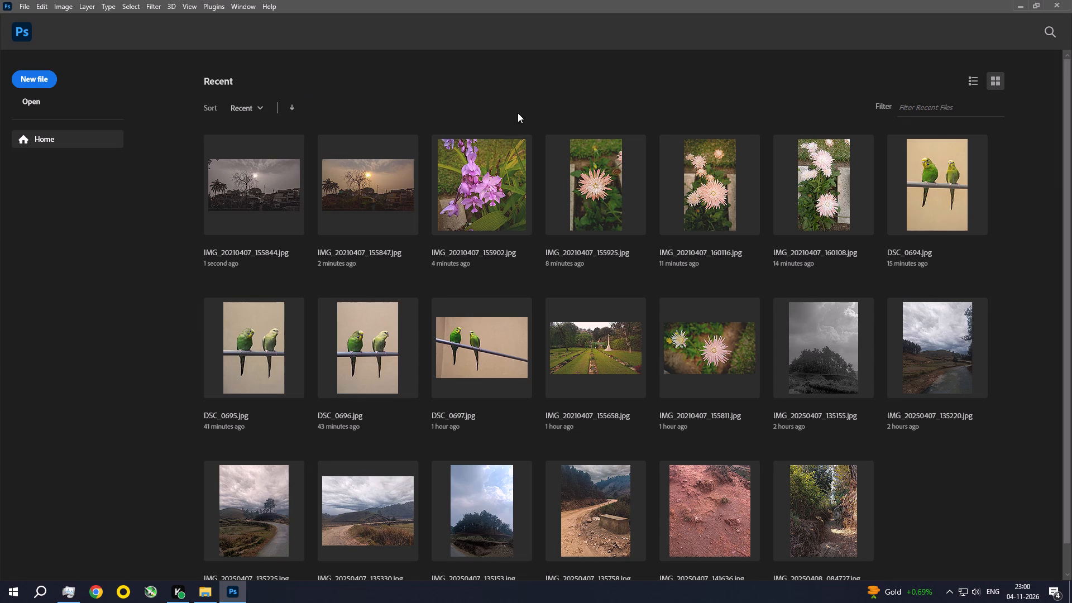
Switch to File Explorer and delete the photo IMG_20210407_160108 from the RAW folder.
left_click(1017, 0)
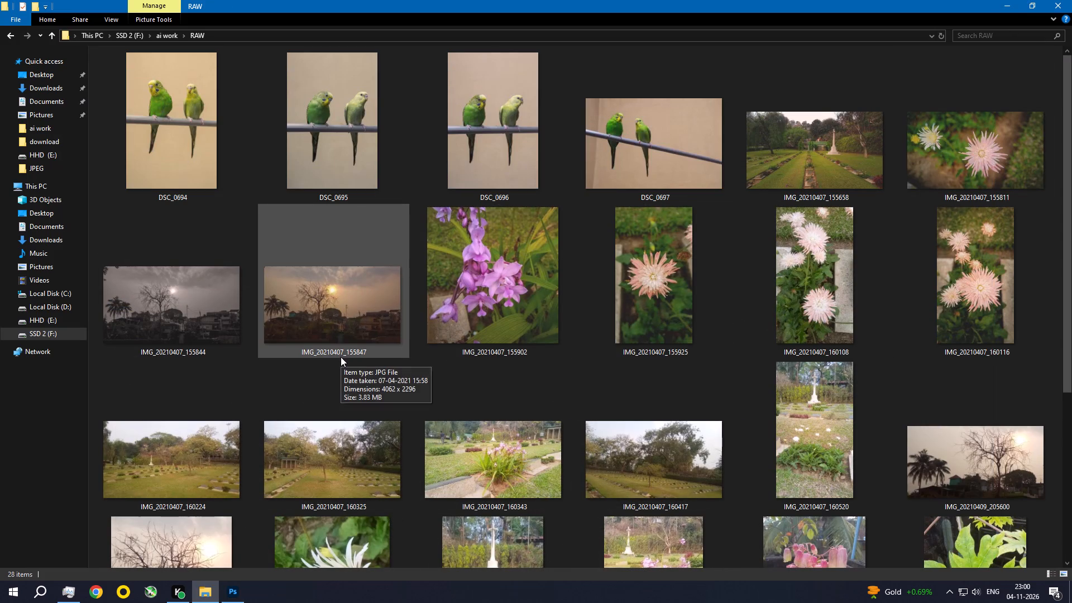
left_click(795, 305)
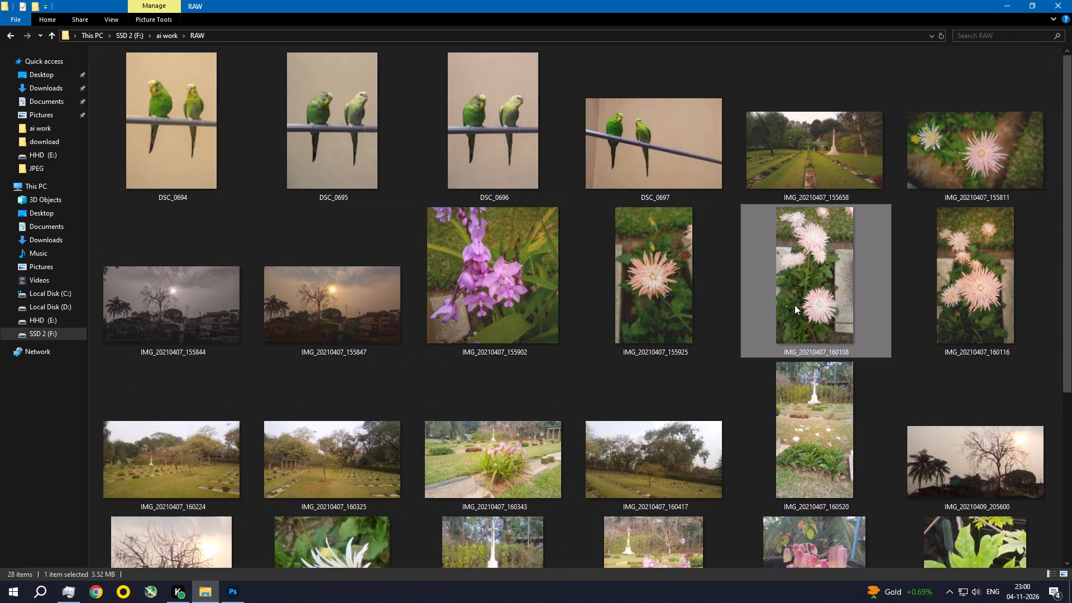
key("Delete")
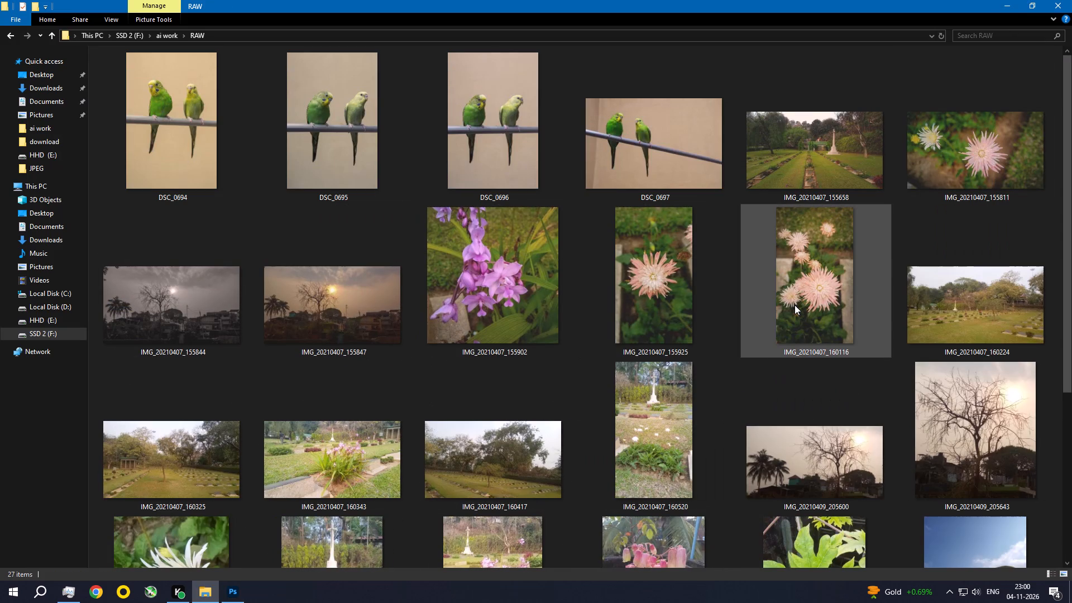
Open IMG_20210407_160224 in Photoshop and examine the detail around the white cross monument up close.
left_click(977, 310)
left_click_drag(977, 301, 998, 344)
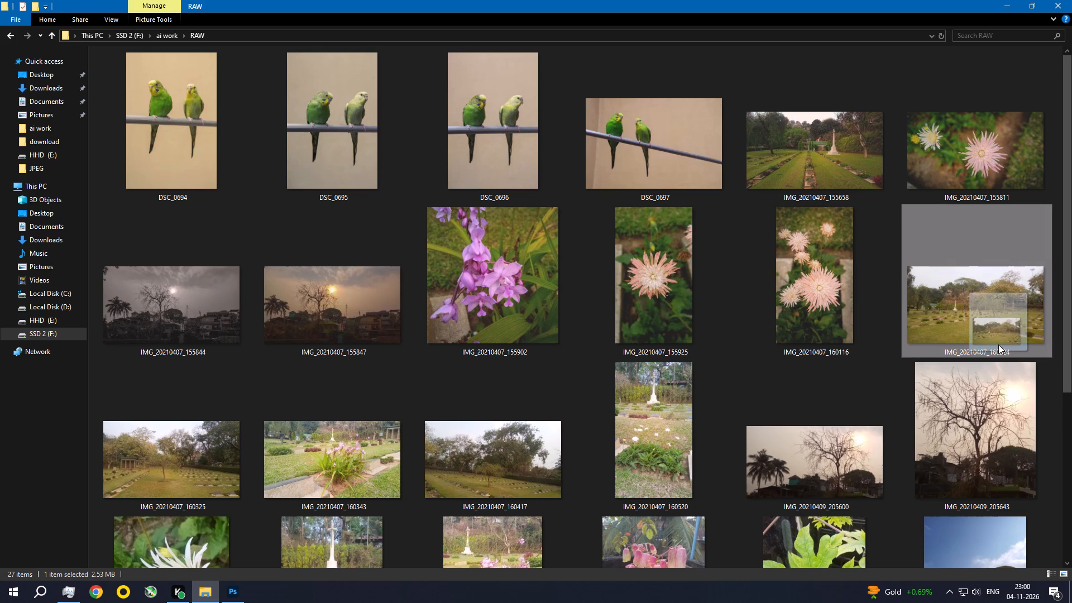
left_click_drag(998, 344, 998, 345)
left_click_drag(979, 288, 984, 295)
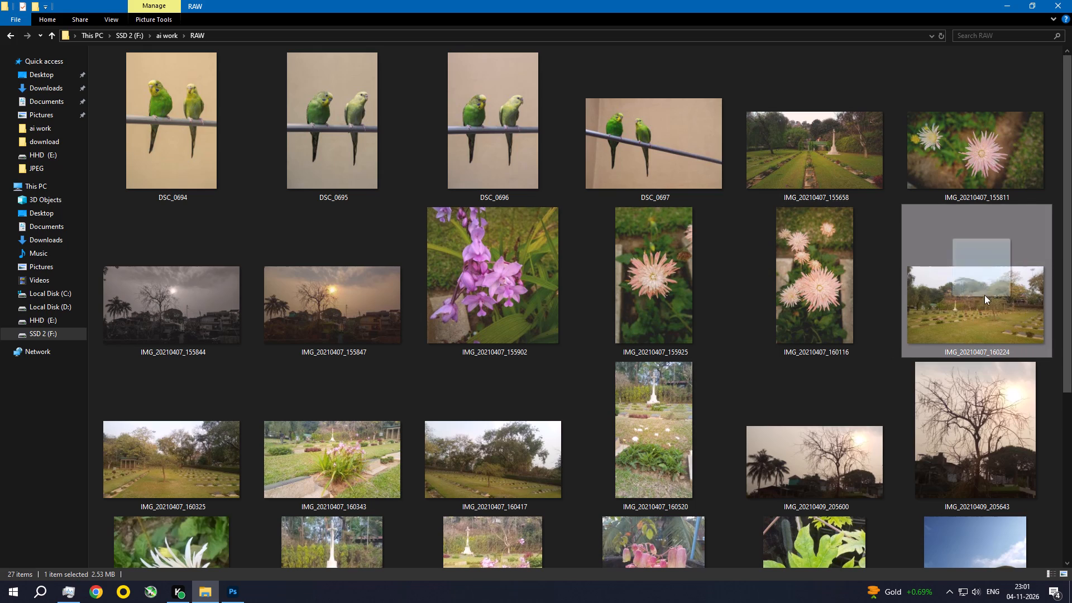
left_click_drag(984, 295, 963, 327)
key("alt+Tab")
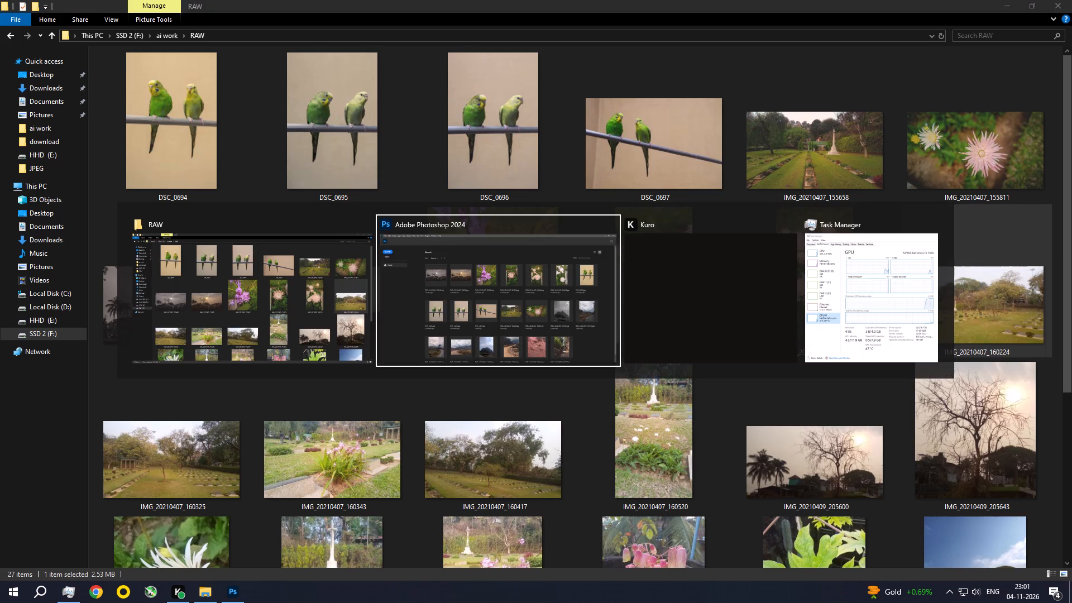
left_click_drag(963, 327, 552, 333)
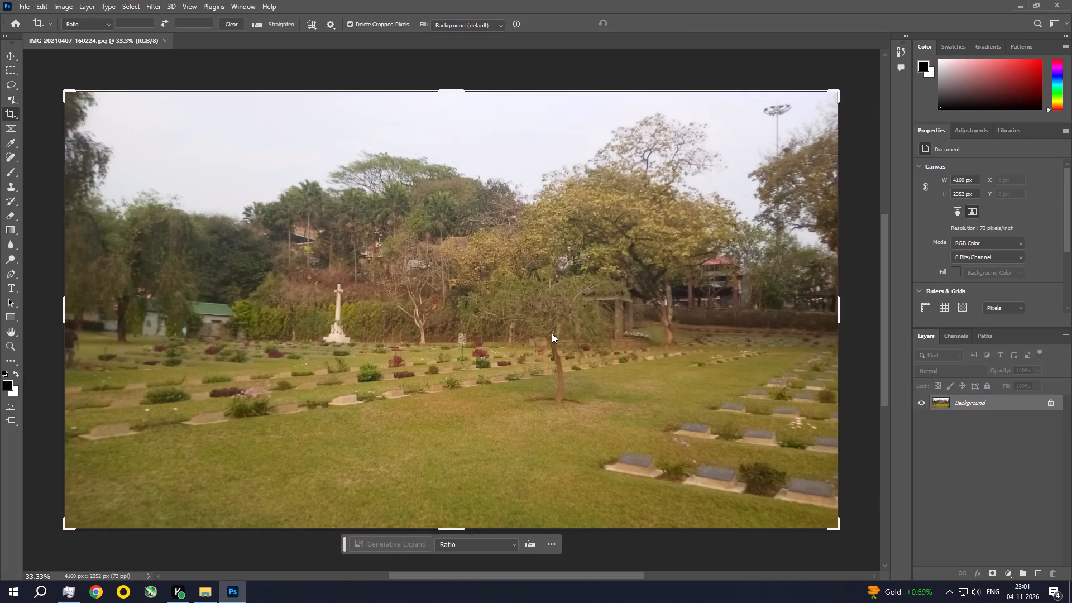
key("ctrl+space")
key("ctrl+space")
key("ctrl+space")
key("ctrl+space")
key("ctrl+space")
key("ctrl+space")
key("ctrl+space")
key("ctrl+space")
key("ctrl+space")
key("ctrl+space")
key("ctrl+space")
key("ctrl+space")
key("ctrl+space")
key("ctrl+space")
key("ctrl+space")
key("ctrl+space")
key("ctrl+space")
key("ctrl+space")
key("ctrl+space")
key("ctrl+space")
double_click(357, 307, "ctrl")
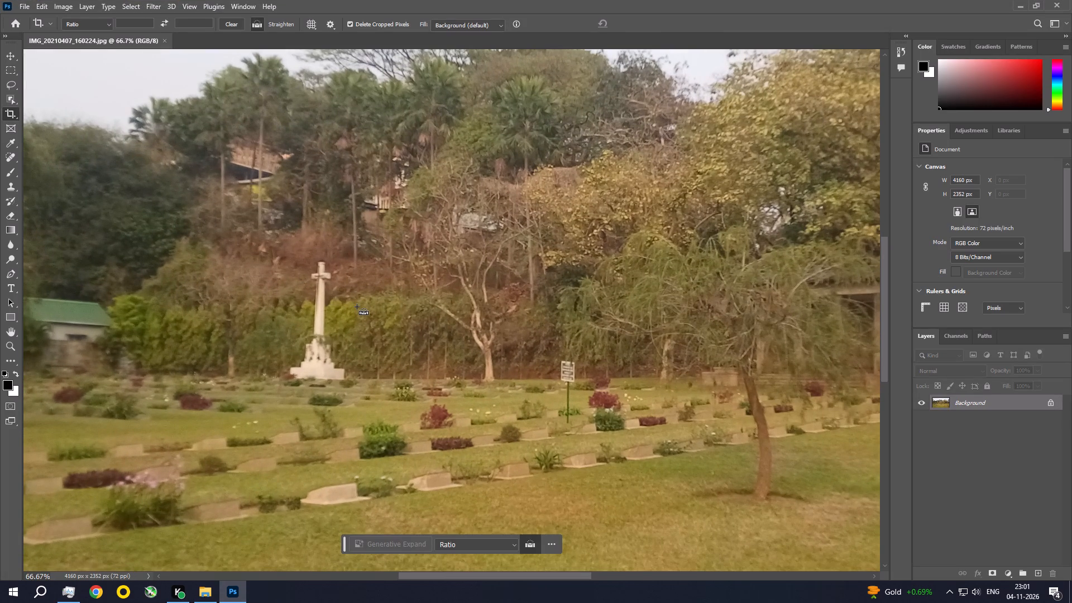
key("ctrl+0")
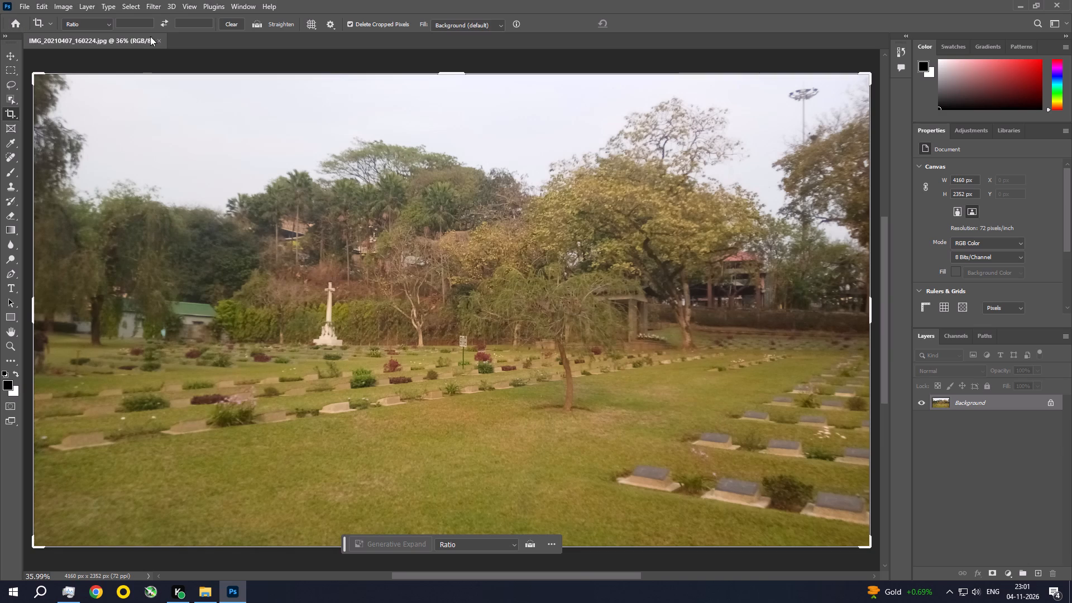
Close IMG_20210407_160224 and delete it from the RAW folder in File Explorer.
left_click(157, 39)
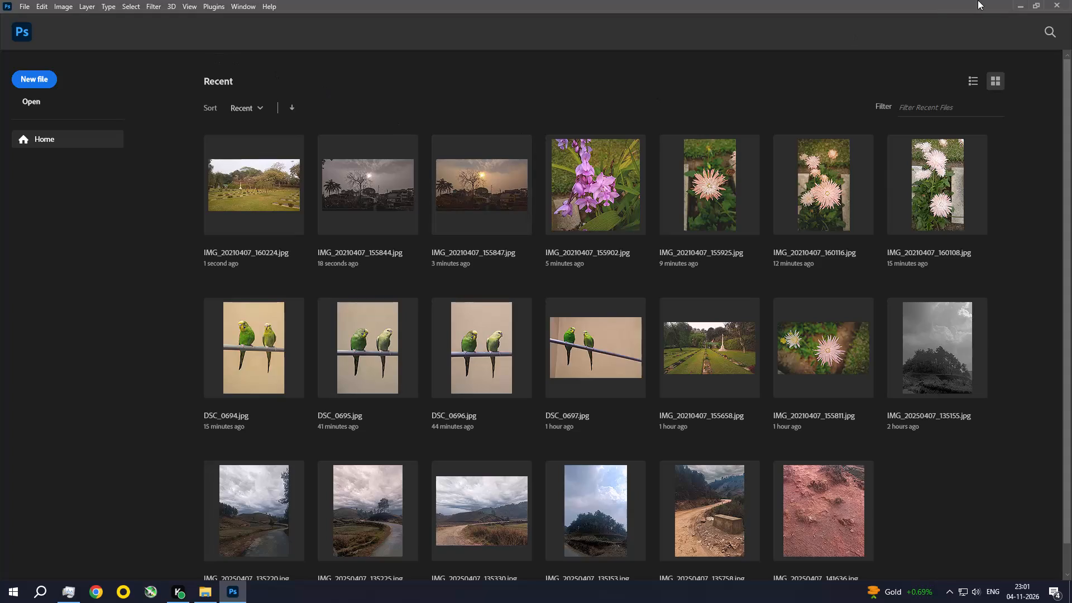
left_click(1017, 0)
key("Delete")
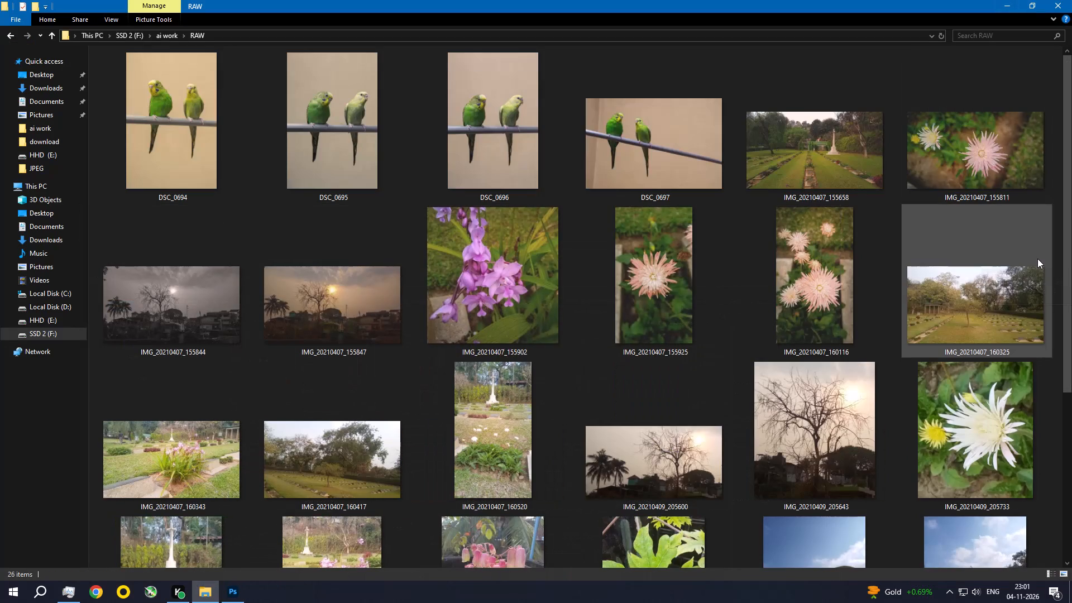
Open IMG_20210407_160325 in Photoshop and bring it into the Camera Raw Filter.
double_click(996, 296)
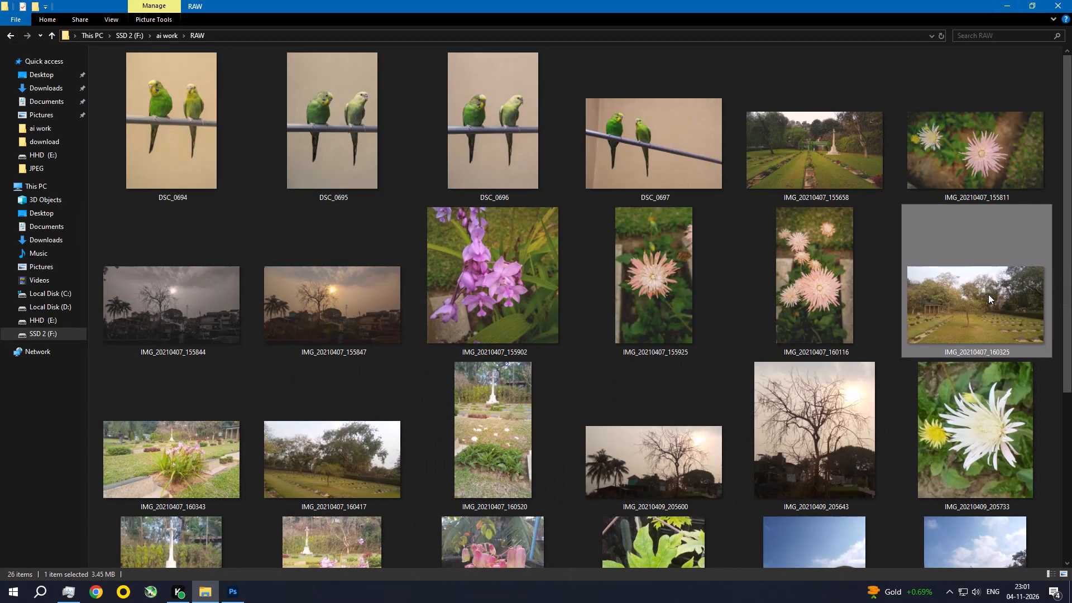
left_click_drag(985, 294, 569, 347)
key("alt+Tab")
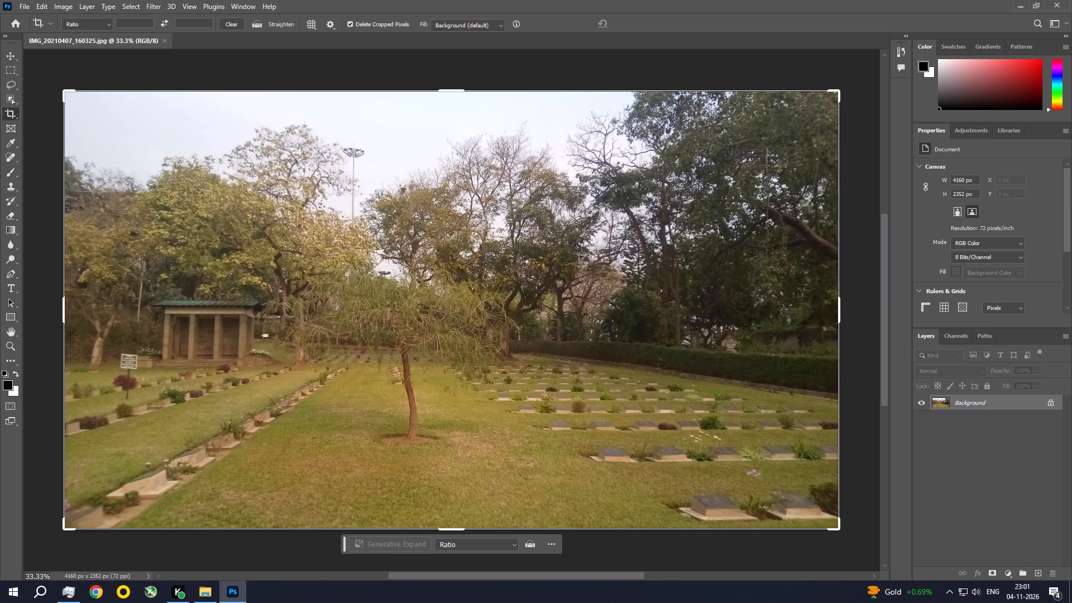
left_click(186, 2)
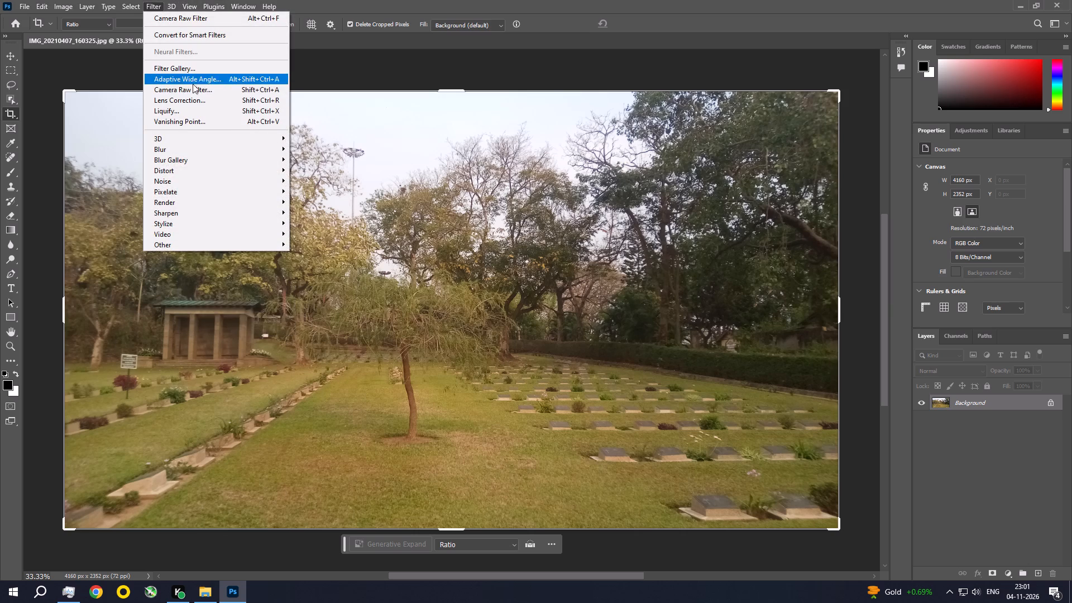
left_click(199, 87)
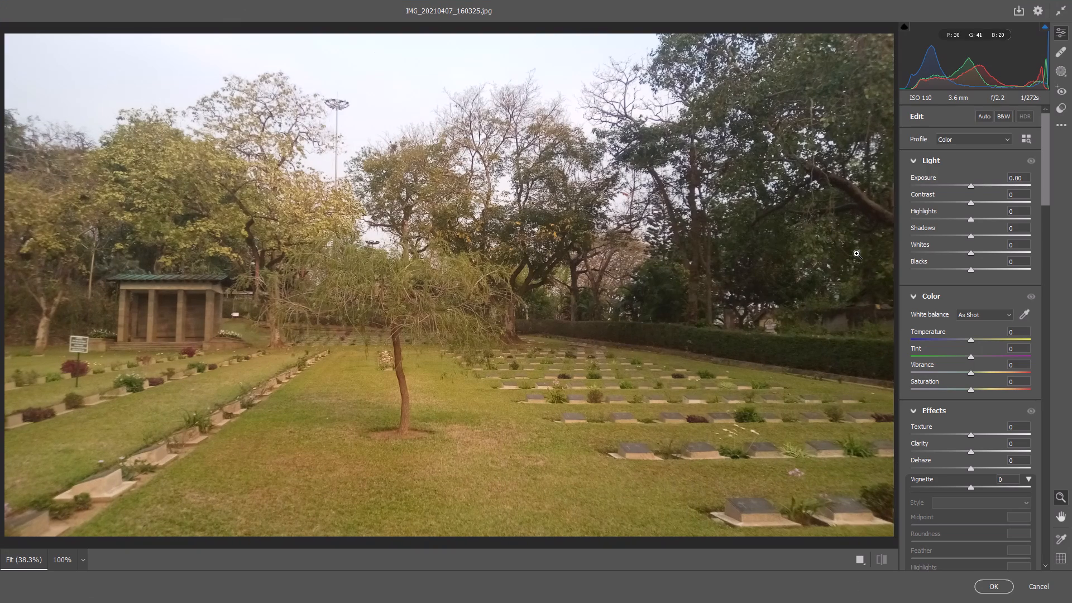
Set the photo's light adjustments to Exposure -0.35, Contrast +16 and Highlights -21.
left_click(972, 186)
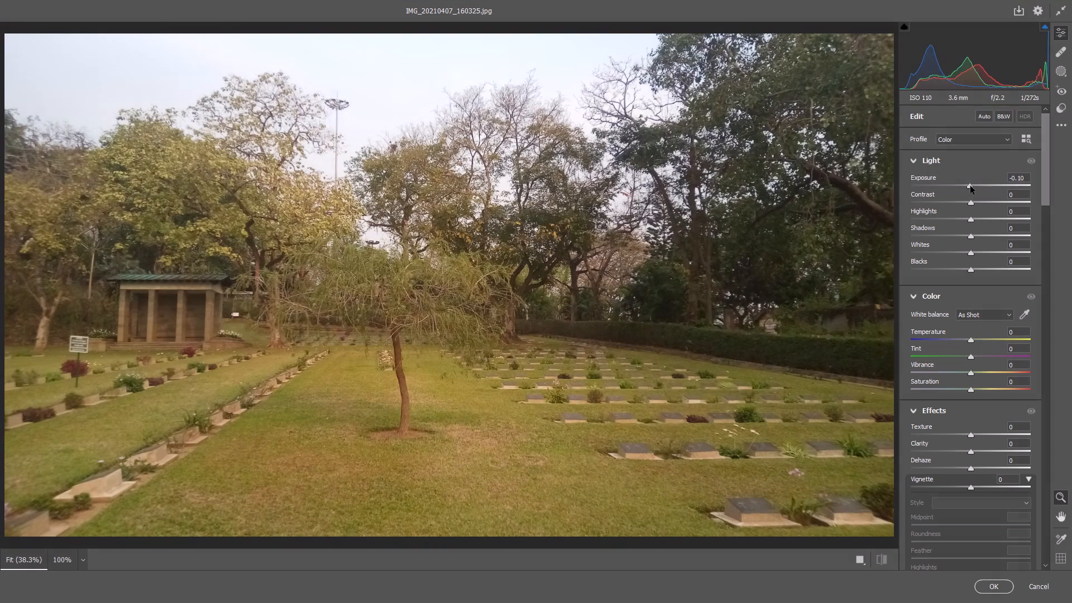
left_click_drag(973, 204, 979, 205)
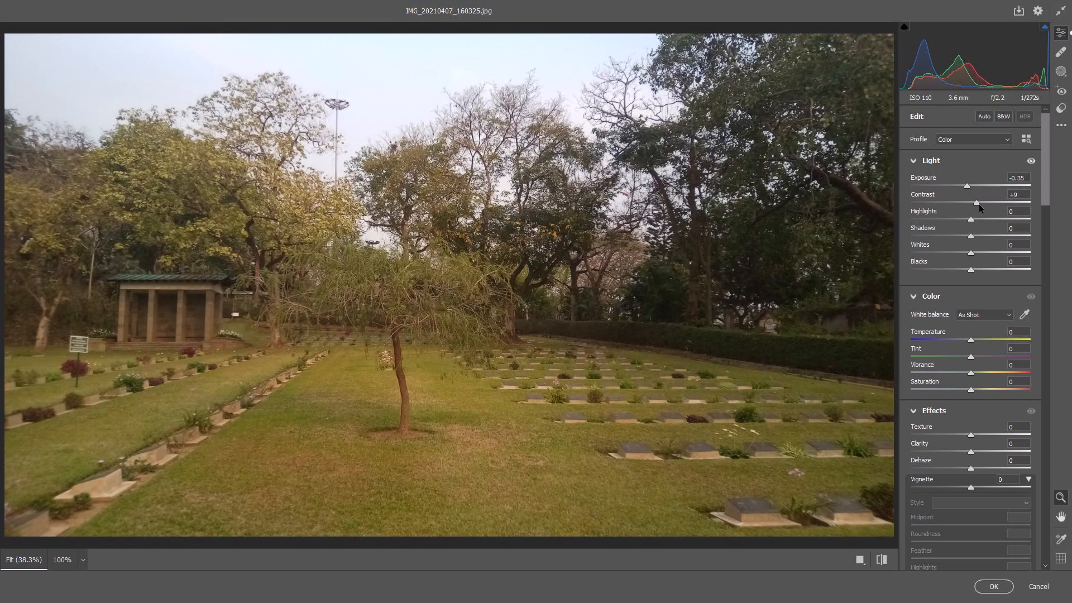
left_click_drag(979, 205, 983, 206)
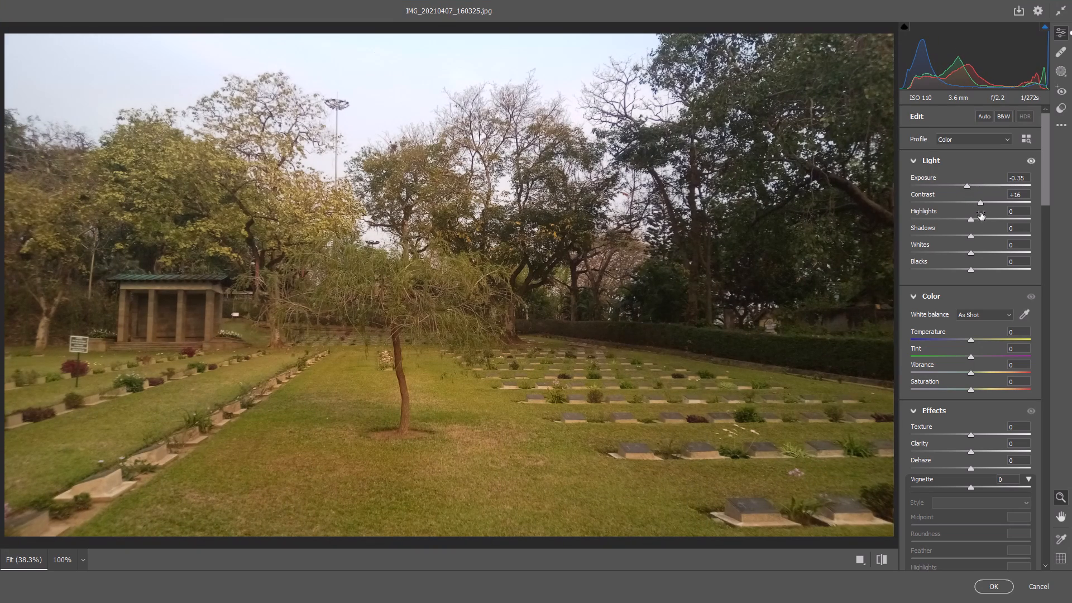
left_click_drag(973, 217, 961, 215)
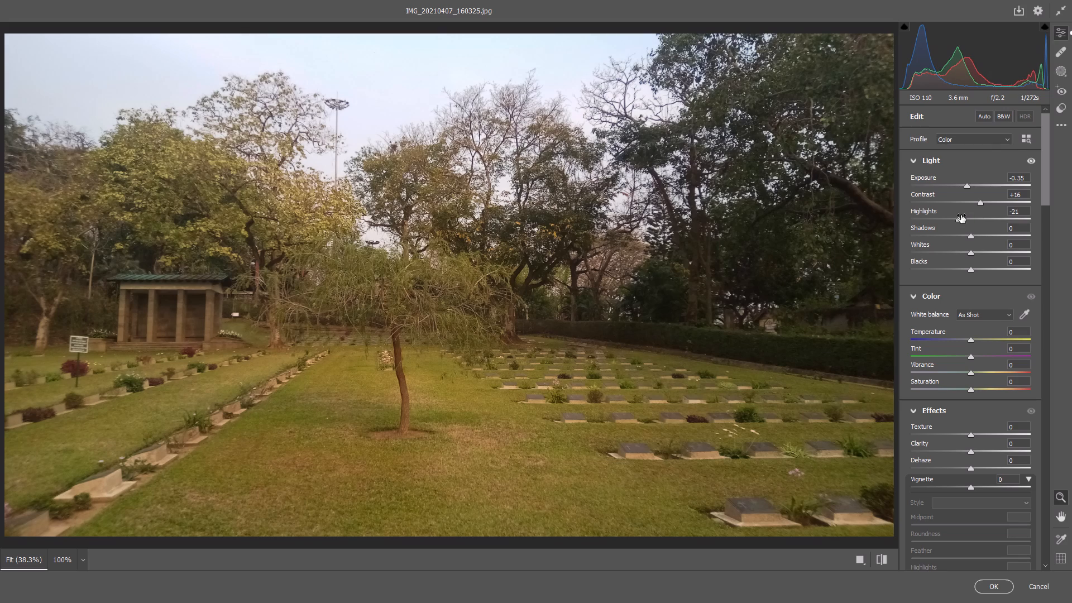
Convert the cemetery photo to black and white with the Monochrome profile.
left_click(1002, 116)
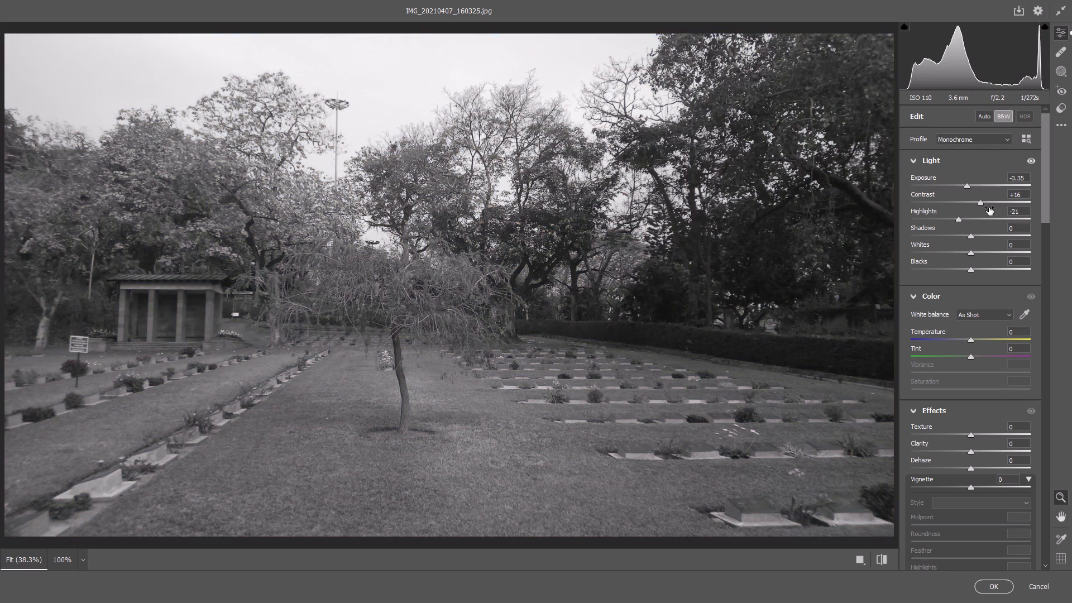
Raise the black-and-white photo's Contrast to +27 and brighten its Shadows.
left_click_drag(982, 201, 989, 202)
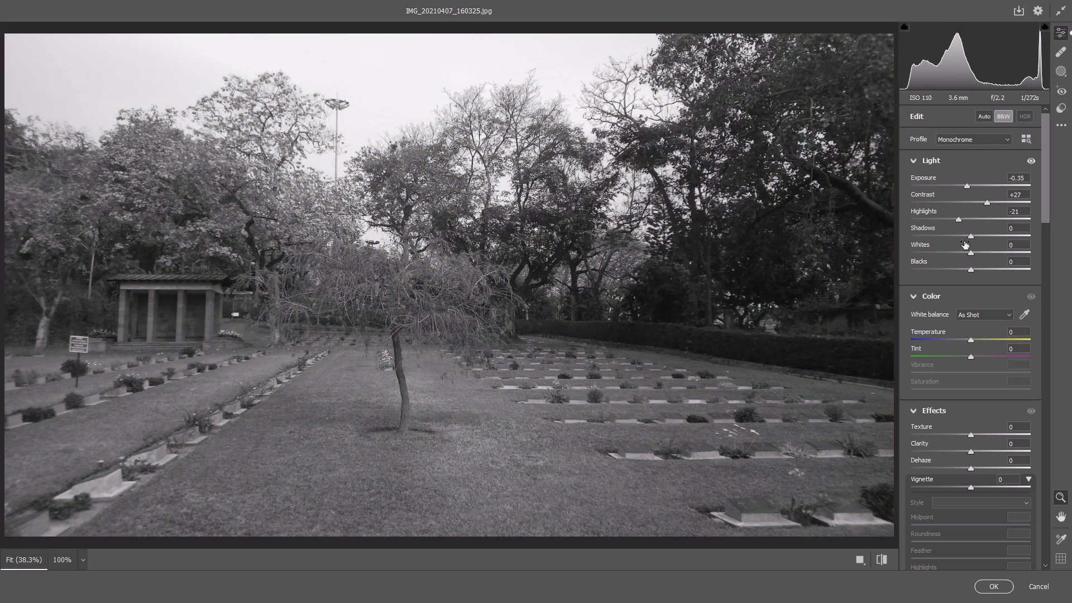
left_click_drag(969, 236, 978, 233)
Apply the automatic light adjustments to the black-and-white photo.
left_click(980, 113)
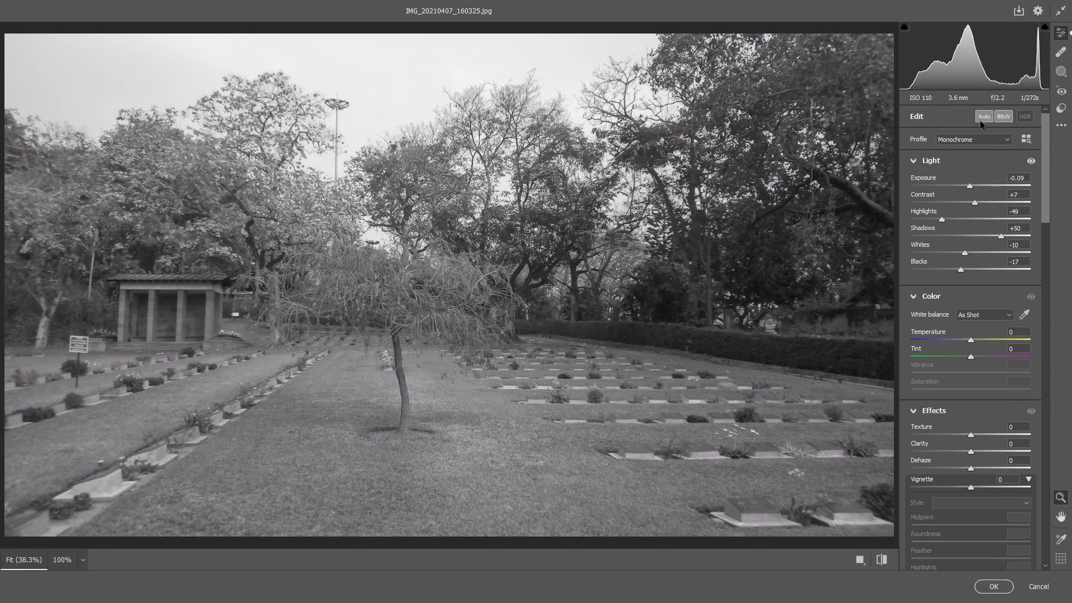
Turn off the black-and-white conversion to return the cemetery photo to the Color profile.
left_click(1006, 114)
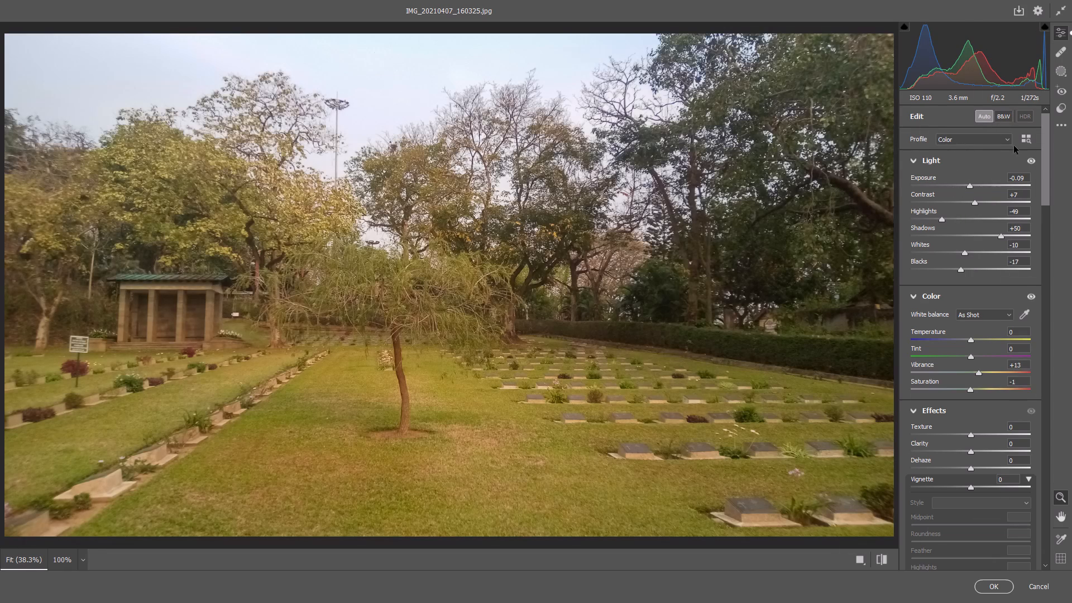
Browse the Artistic and B&W creative profiles, including the B&W color filter variants, and compare their previews on the photo.
left_click(1025, 139)
left_click(925, 260)
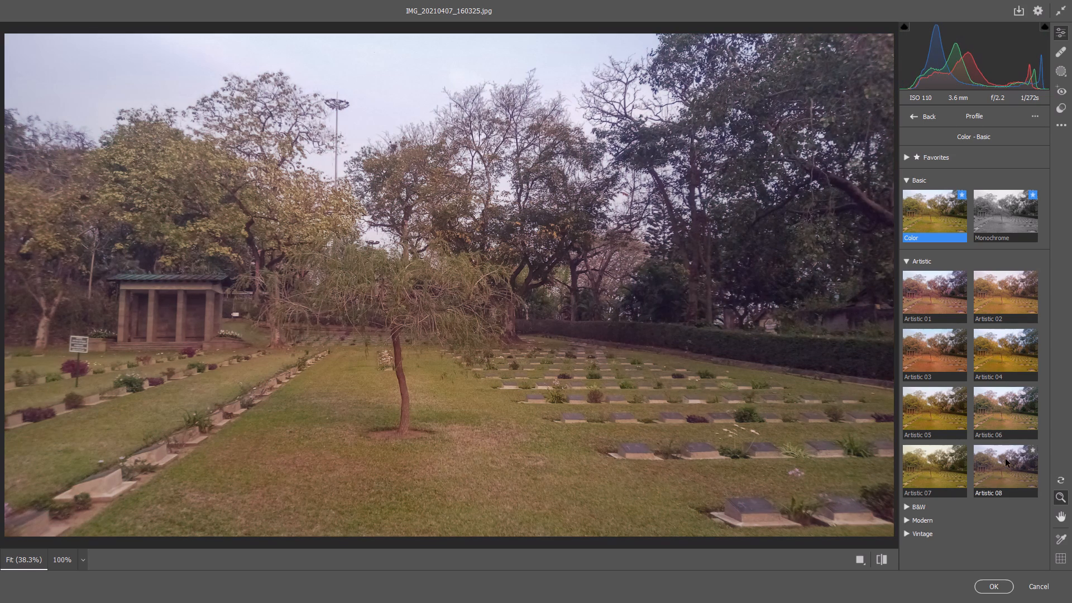
left_click(921, 507)
scroll(922, 505, "down", 1)
scroll(922, 505, "up", 1)
scroll(922, 505, "down", 1)
scroll(922, 505, "up", 3)
scroll(922, 505, "down", 3)
scroll(922, 505, "up", 4)
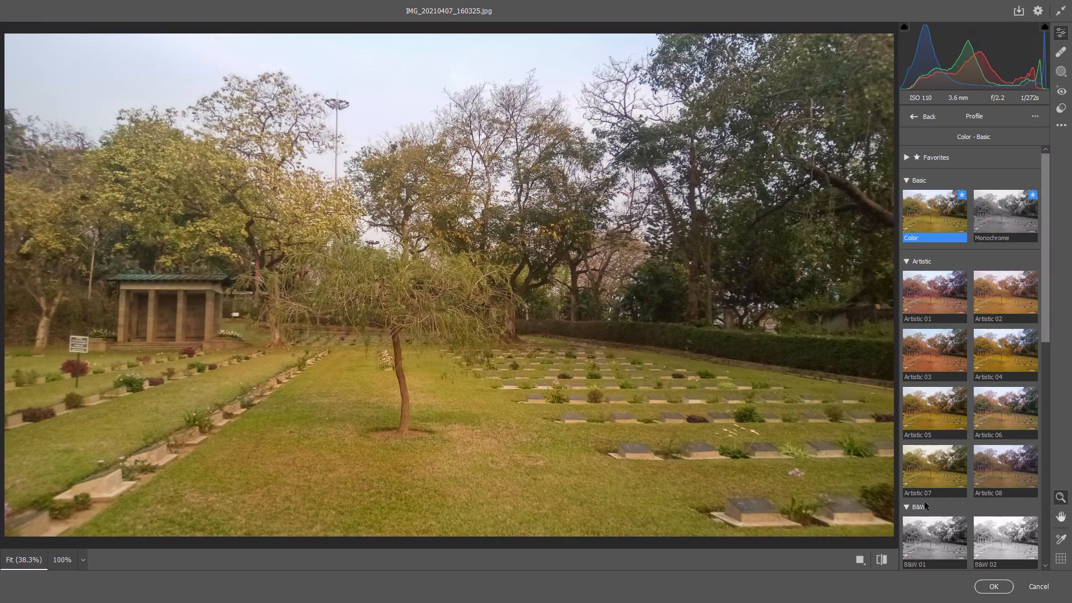
scroll(938, 479, "down", 4)
scroll(939, 478, "up", 3)
scroll(939, 478, "down", 3)
scroll(942, 466, "up", 1)
scroll(942, 466, "down", 2)
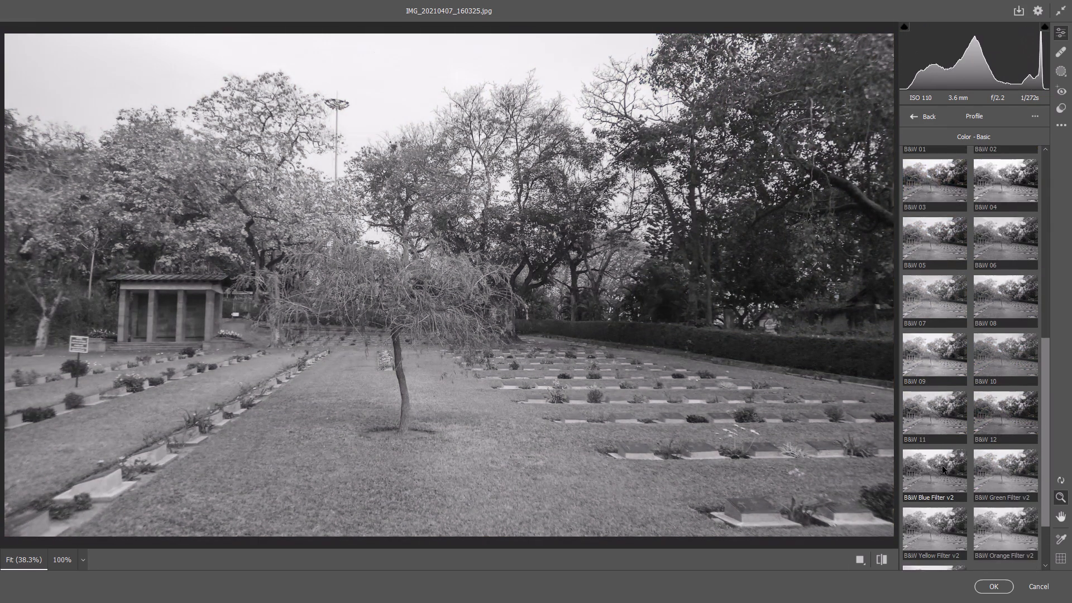
scroll(942, 466, "down", 3)
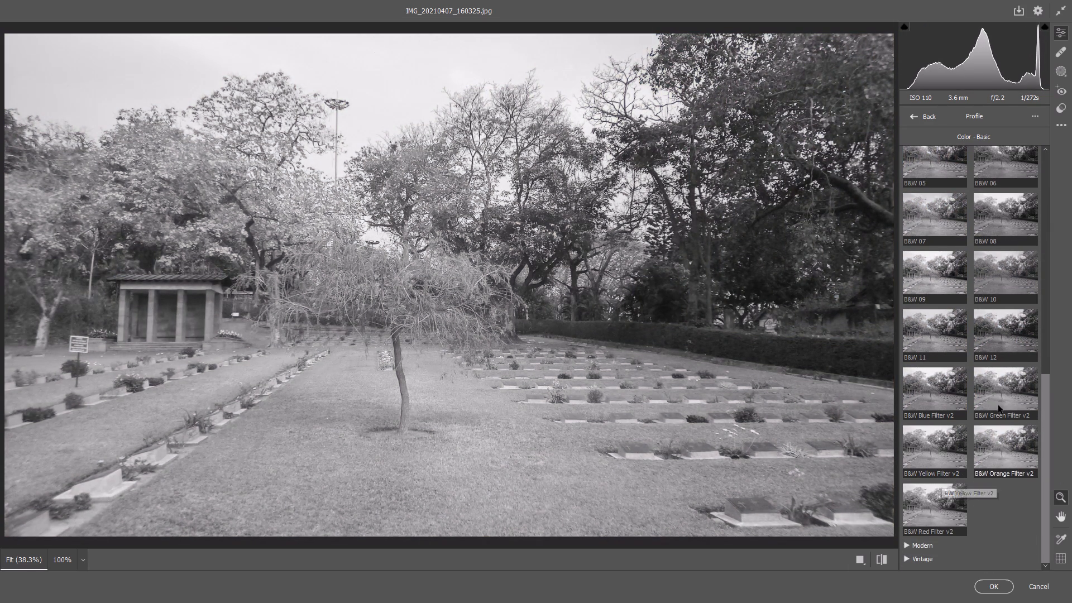
scroll(988, 463, "down", 2)
Browse the Modern profiles and compare their previews on the cemetery photo.
left_click(918, 546)
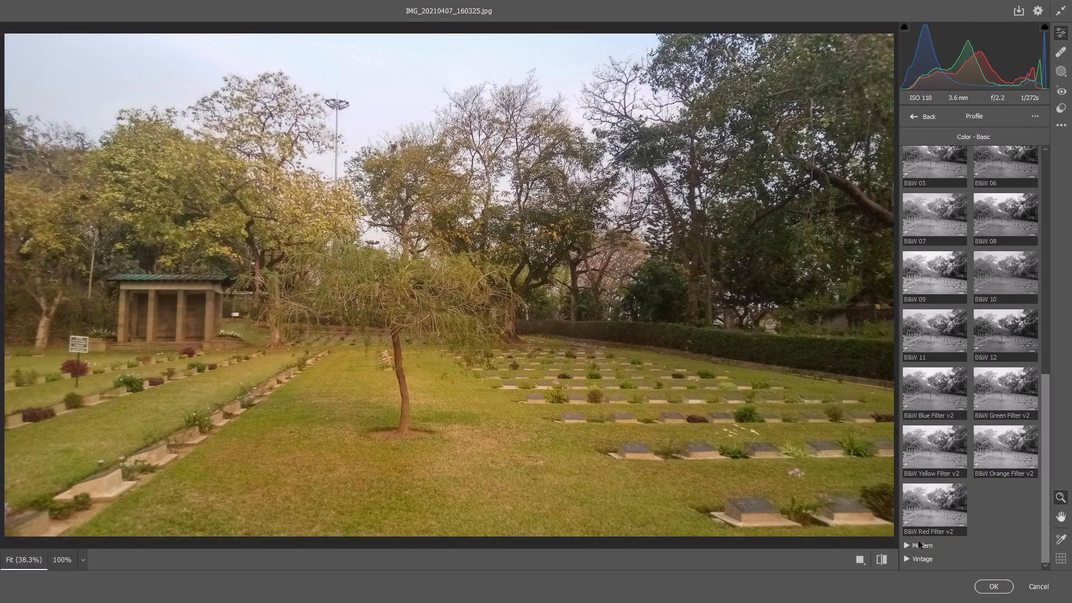
left_click(922, 551)
scroll(926, 524, "down", 2)
scroll(927, 524, "up", 1)
scroll(927, 524, "down", 2)
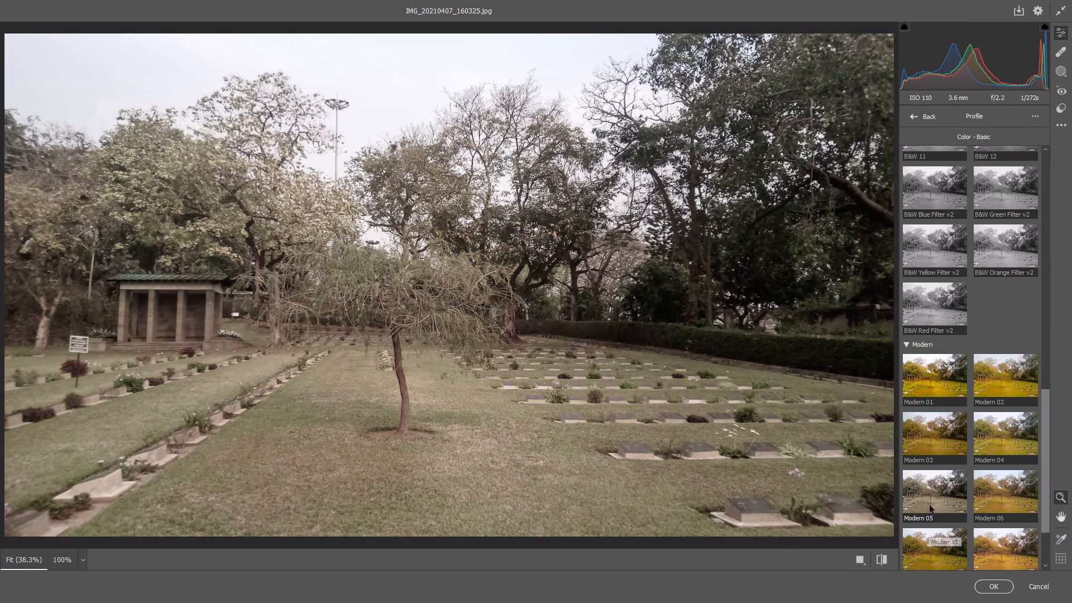
scroll(930, 505, "down", 1)
scroll(930, 505, "up", 1)
scroll(930, 505, "down", 5)
scroll(931, 505, "up", 1)
scroll(931, 508, "down", 4)
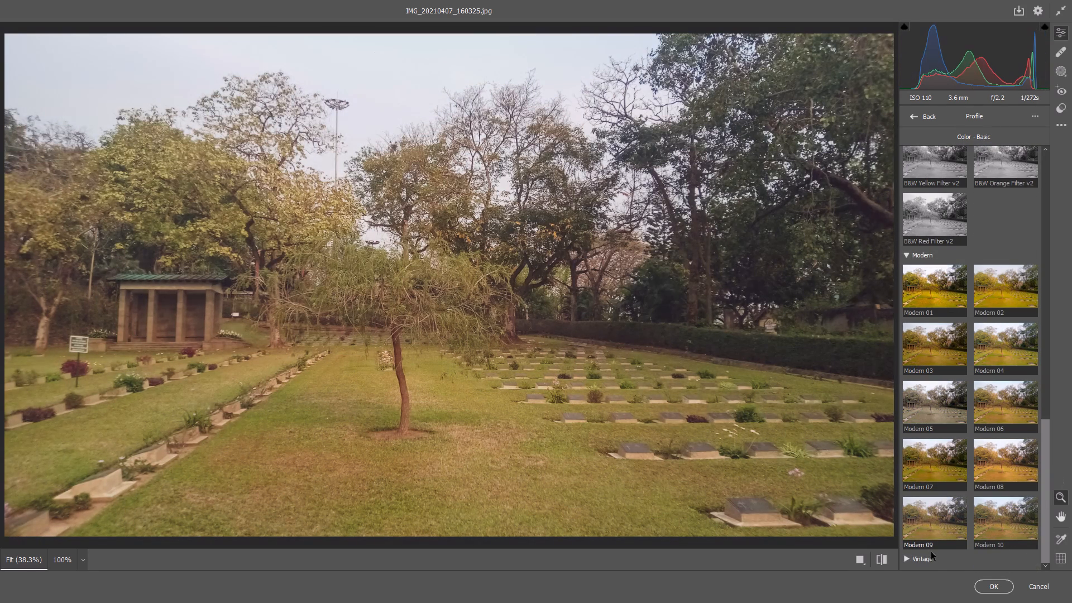
Browse the Vintage profiles and compare their previews on the cemetery photo.
left_click(925, 561)
scroll(929, 524, "down", 1)
scroll(930, 524, "up", 1)
scroll(930, 523, "down", 1)
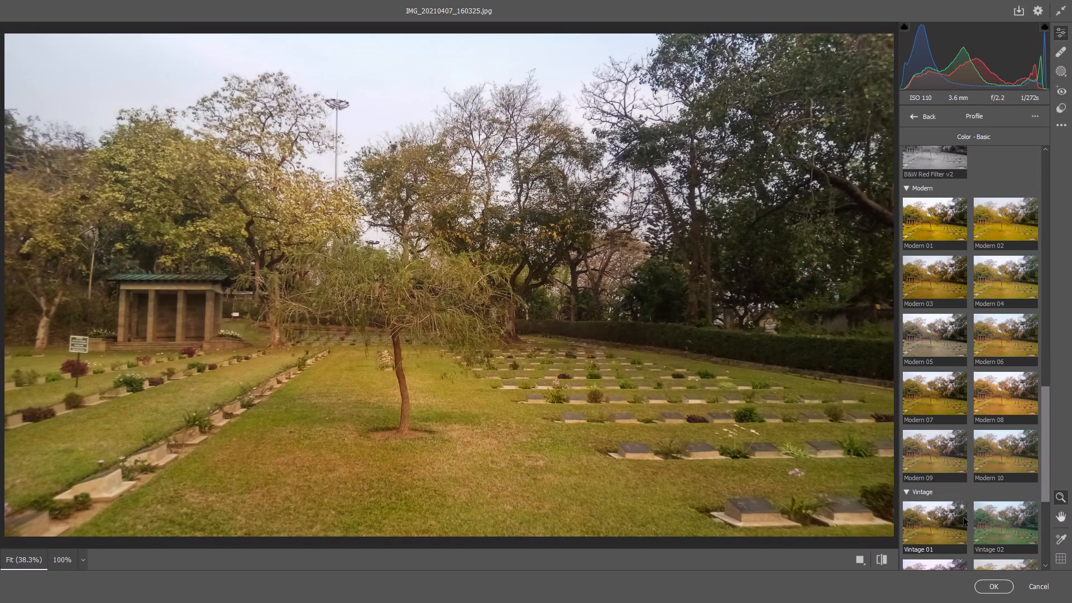
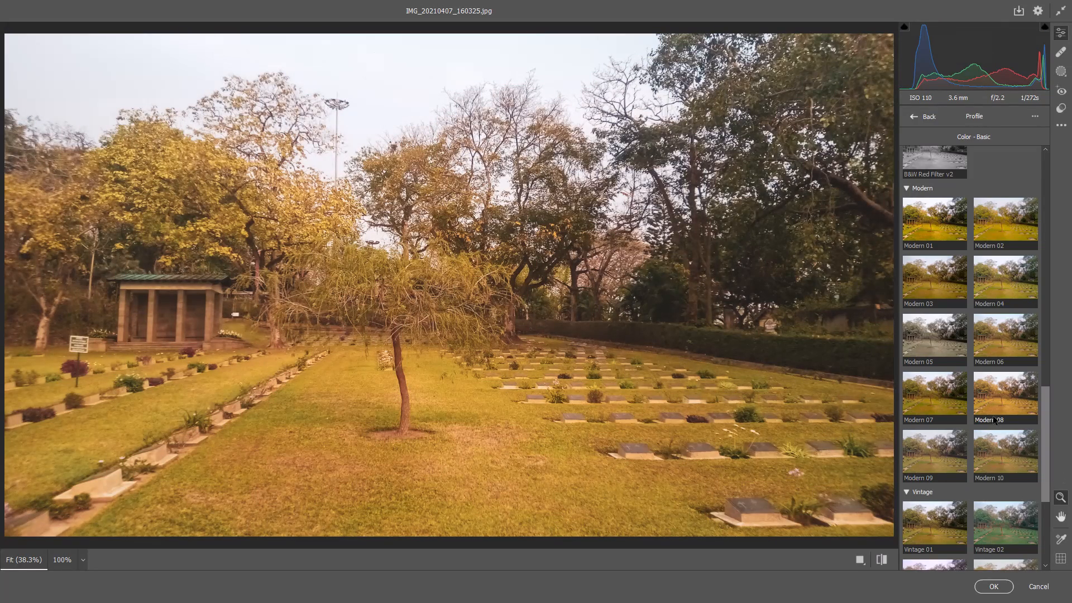
Apply the Vintage 07 creative profile to the cemetery photo and return to the edit settings.
left_click_drag(1046, 434, 1046, 472)
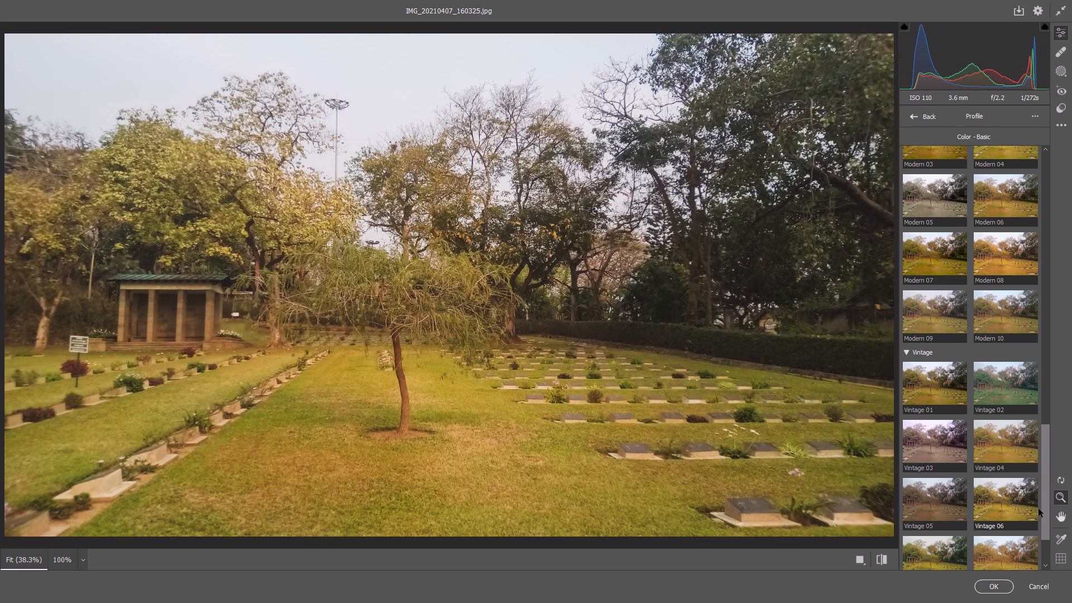
left_click(949, 556)
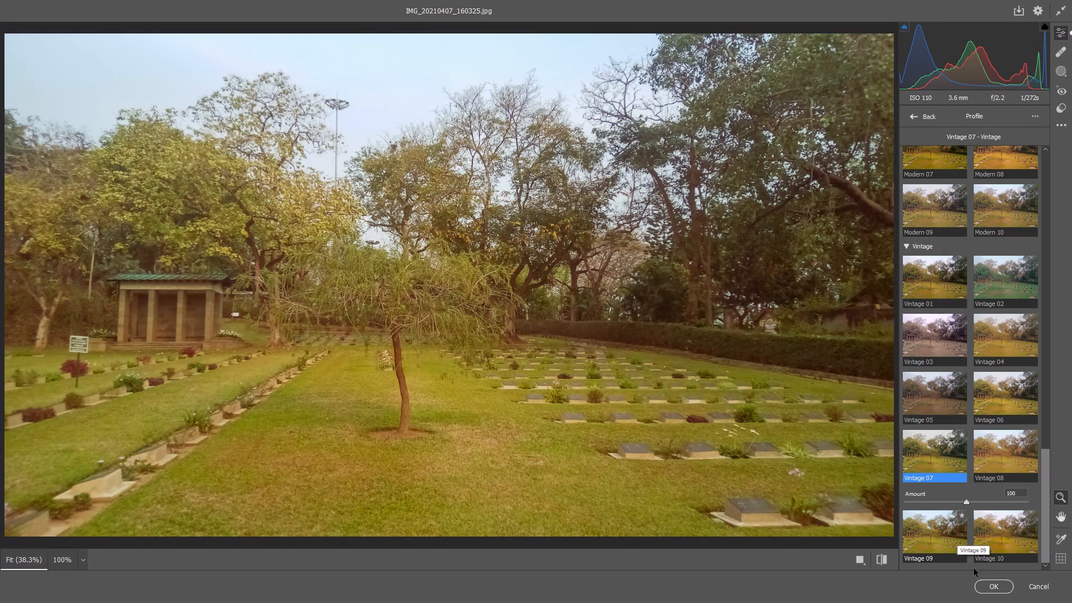
left_click(916, 117)
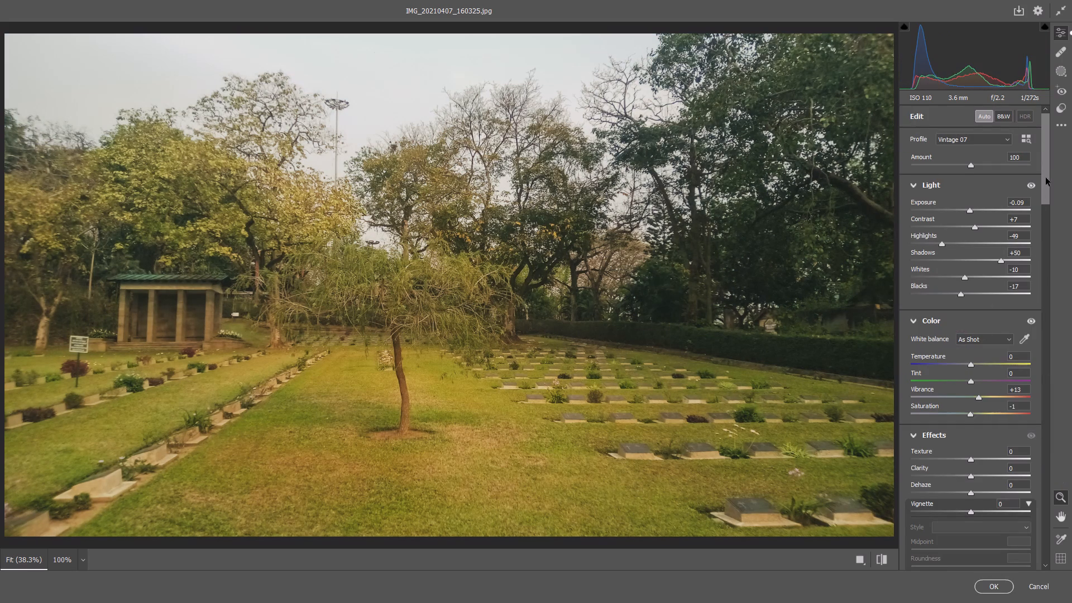
Set the photo's effects to Texture +14, Clarity +12 and Dehaze about +21.
left_click_drag(1046, 178, 1046, 233)
left_click(977, 175)
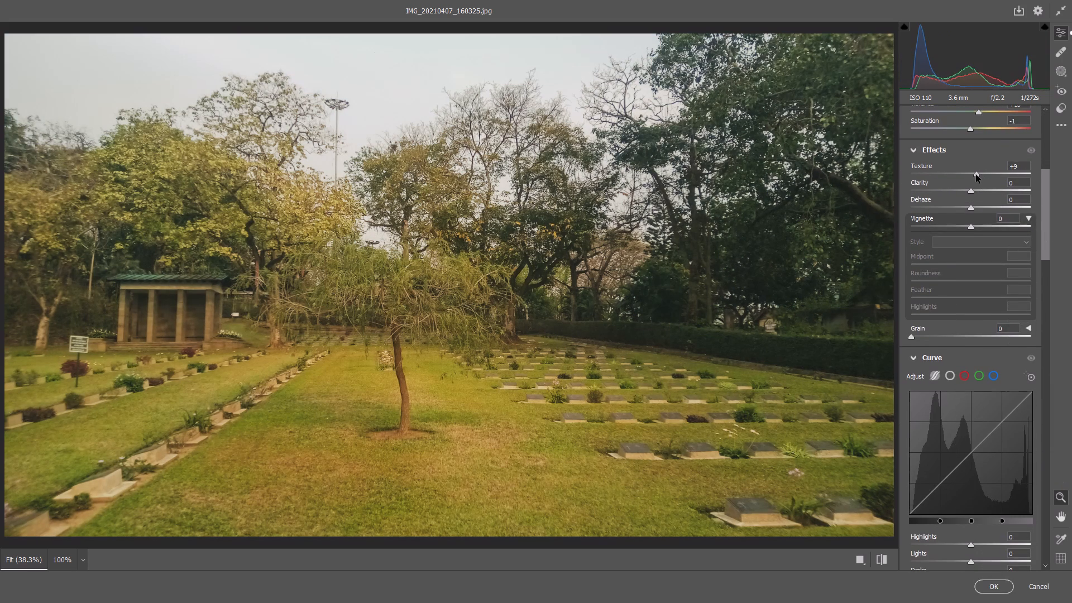
left_click_drag(972, 189, 978, 190)
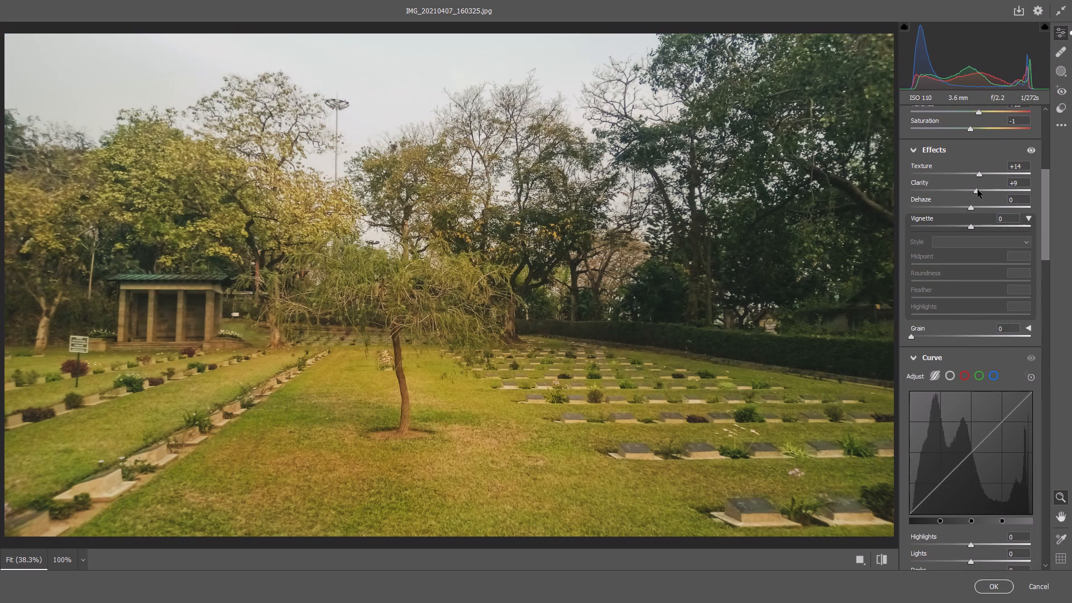
left_click_drag(978, 190, 979, 190)
left_click_drag(971, 207, 984, 214)
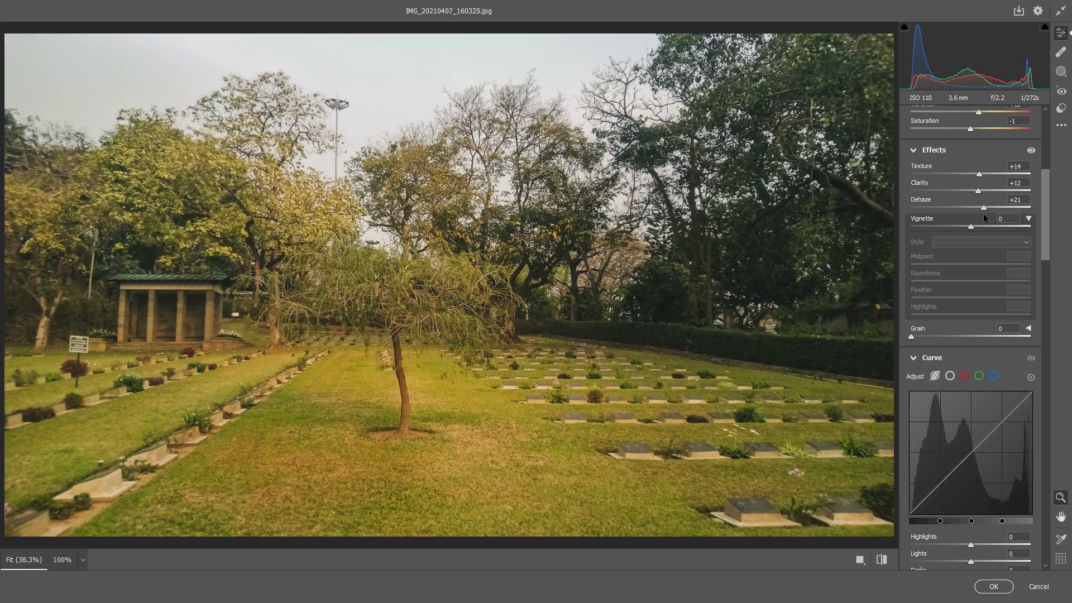
left_click_drag(984, 214, 983, 213)
Adjust the parametric tone curve to Highlights -21, Lights -17, Darks -11 and Shadows -2.
left_click_drag(1046, 206, 1048, 253)
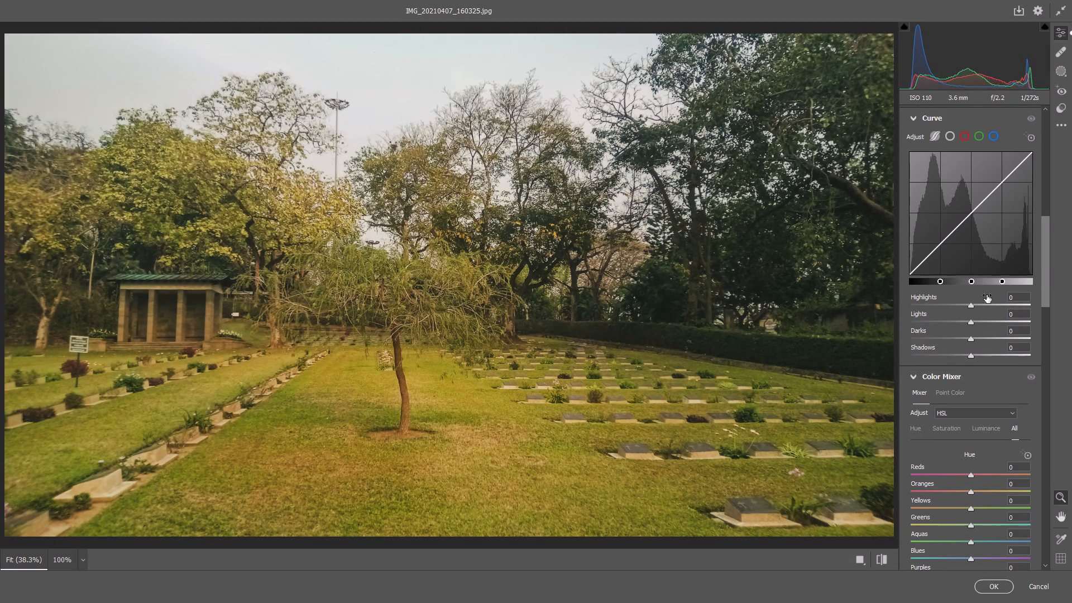
left_click_drag(973, 305, 960, 304)
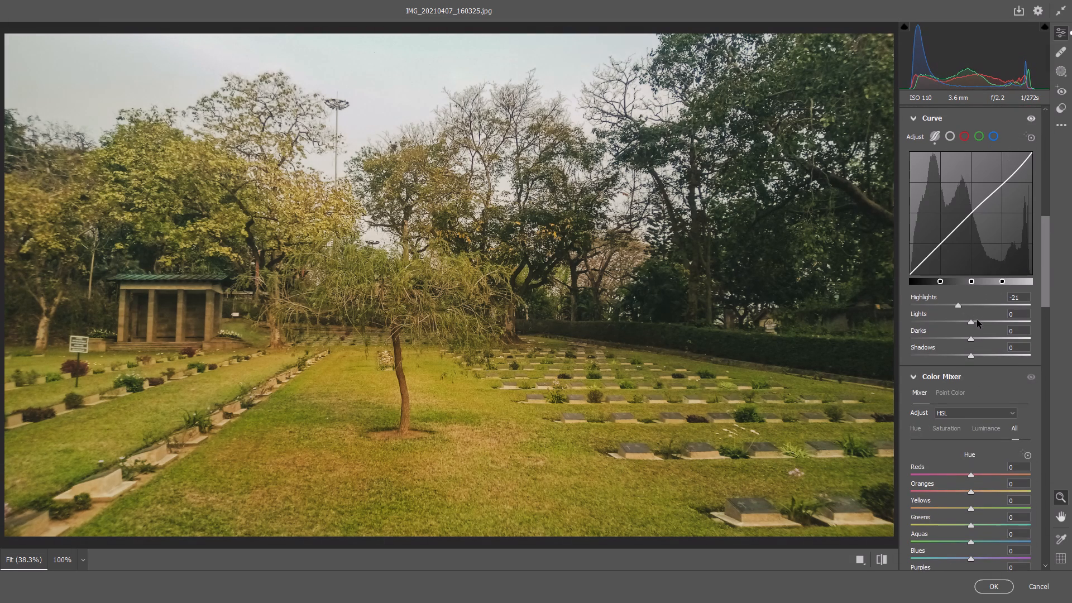
left_click_drag(973, 321, 963, 319)
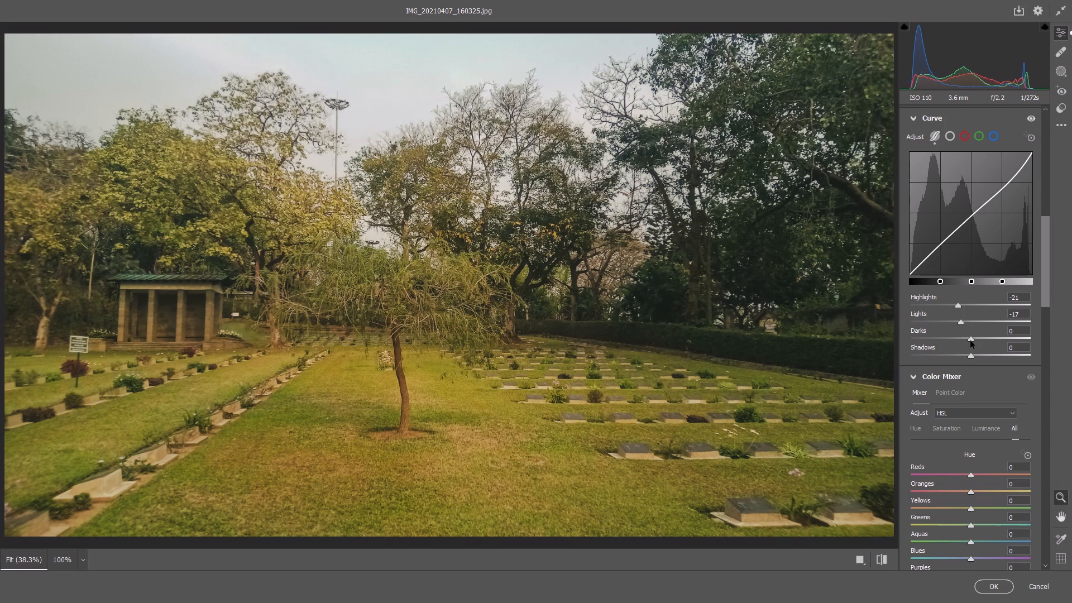
left_click_drag(972, 337, 967, 338)
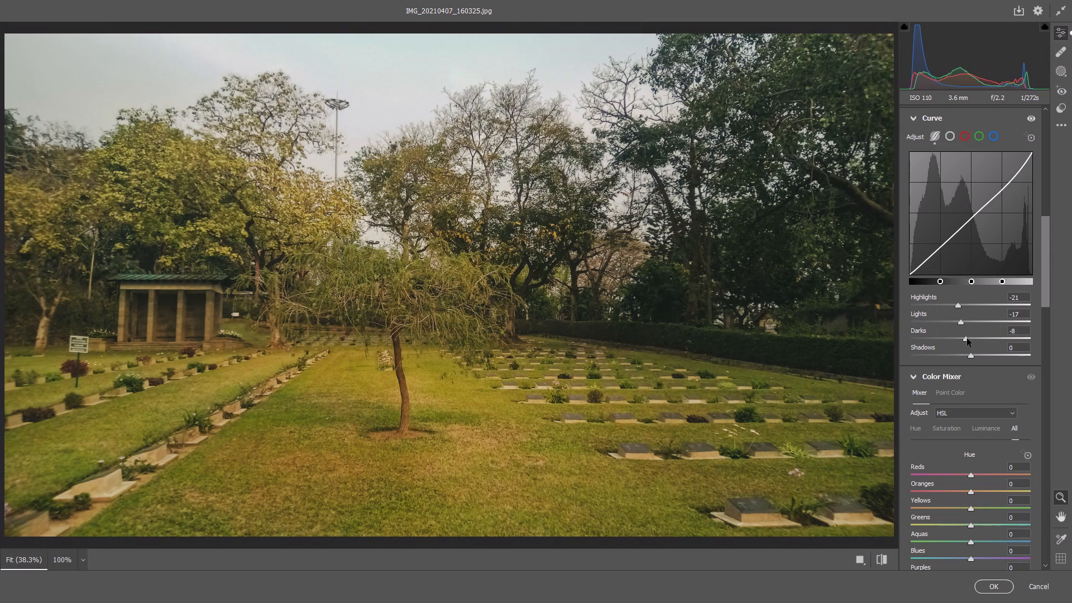
left_click_drag(967, 338, 965, 339)
left_click(972, 356)
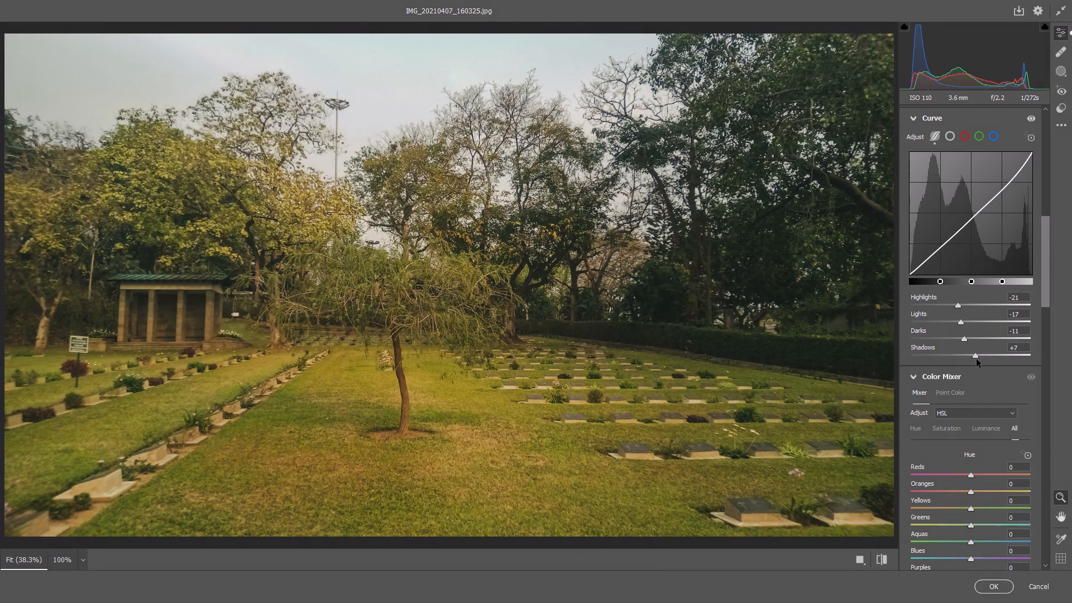
Set Sharpening to 11, Noise Reduction to 10 and Color Noise Reduction to 11, and apply the Camera Raw edits.
left_click_drag(1045, 271, 1044, 289)
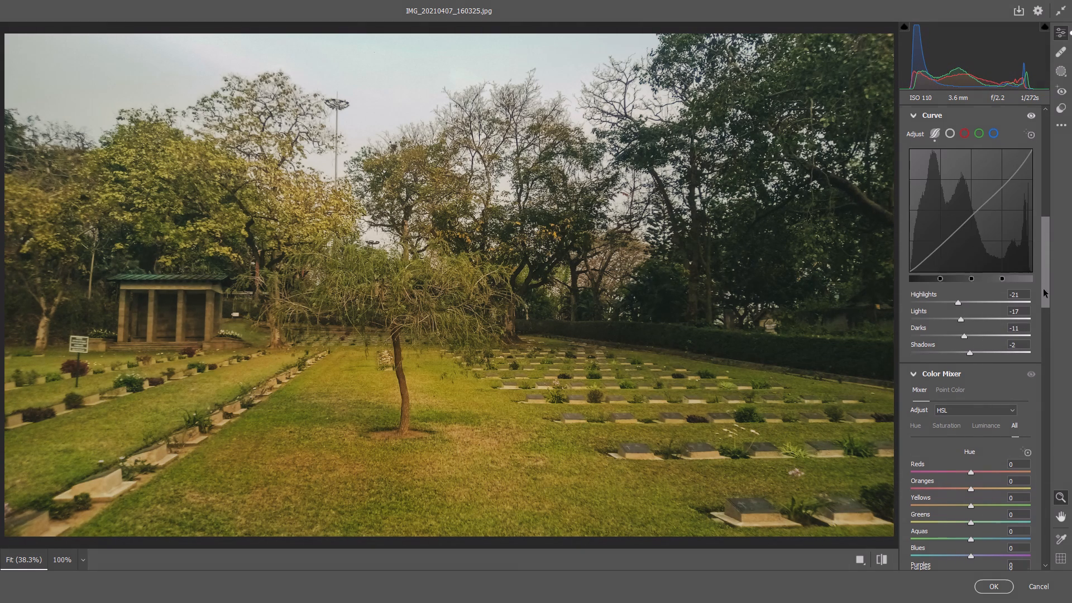
left_click_drag(1044, 289, 1049, 460)
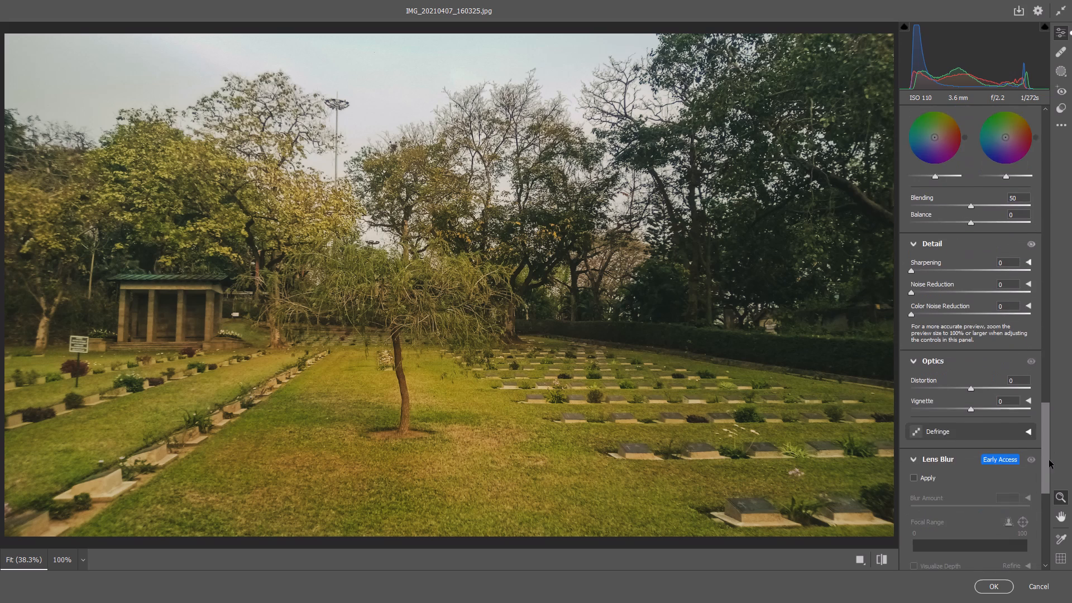
left_click_drag(1049, 460, 1050, 460)
left_click(919, 257)
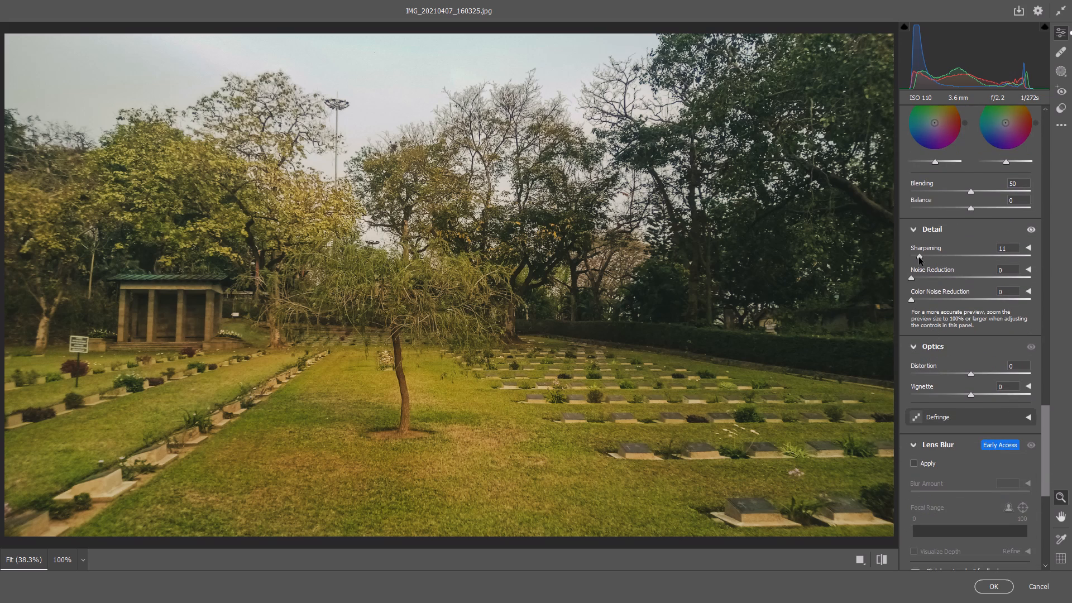
left_click(923, 276)
left_click(923, 299)
left_click(995, 590)
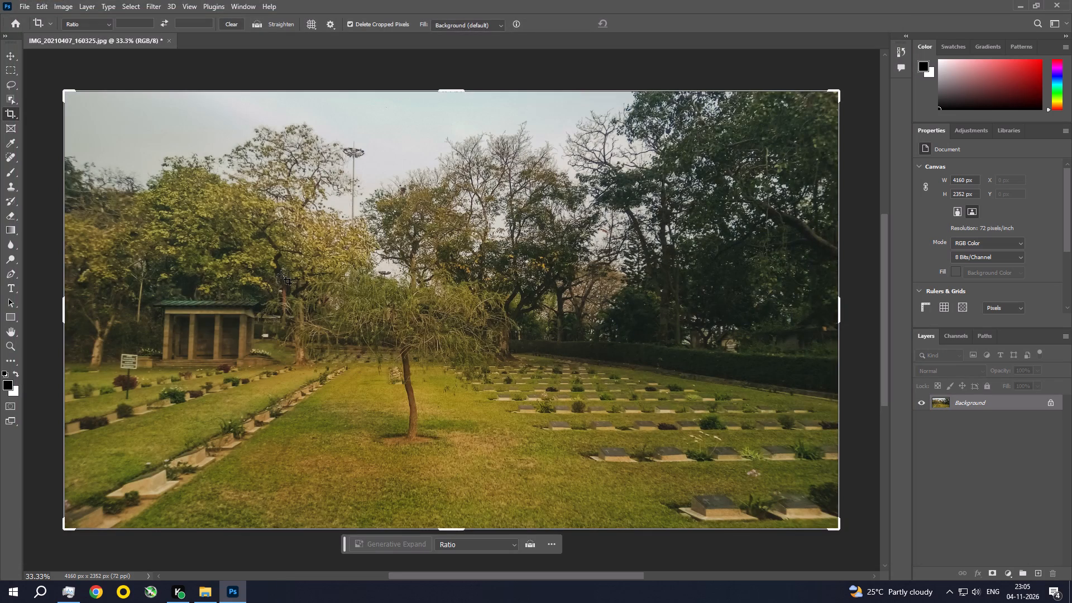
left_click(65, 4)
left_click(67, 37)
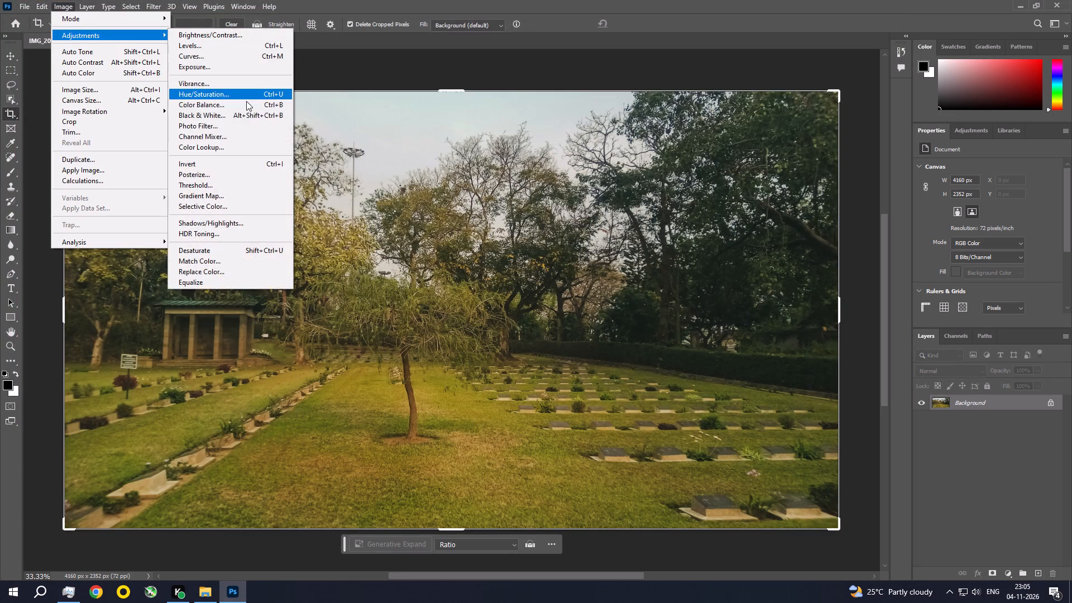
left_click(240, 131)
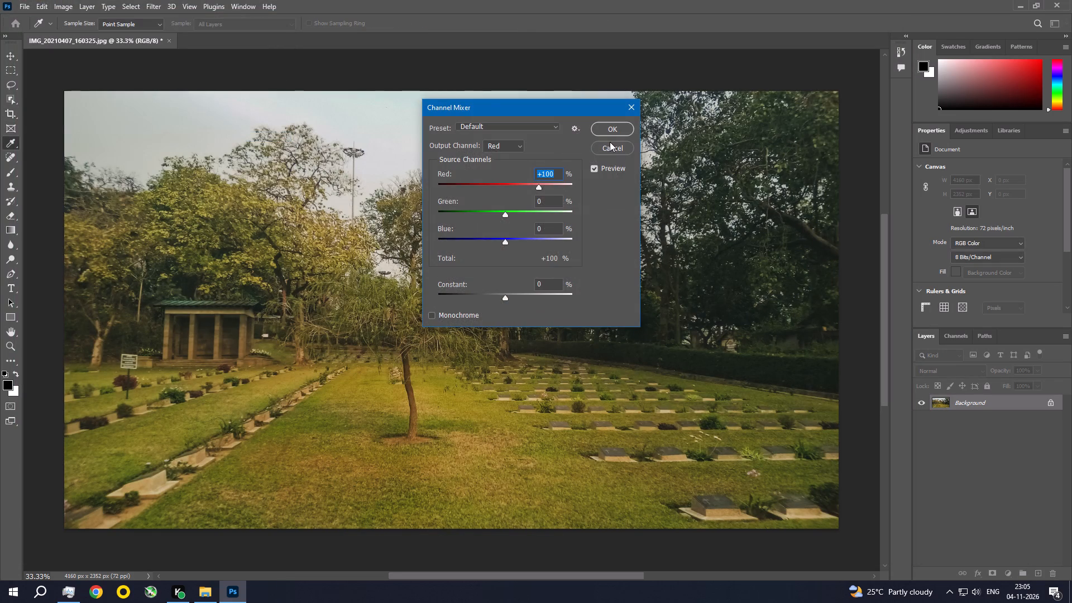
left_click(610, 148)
Apply a Photo Filter adjustment using Warming Filter (85) at 25% density with luminosity preserved.
left_click(61, 2)
left_click(73, 33)
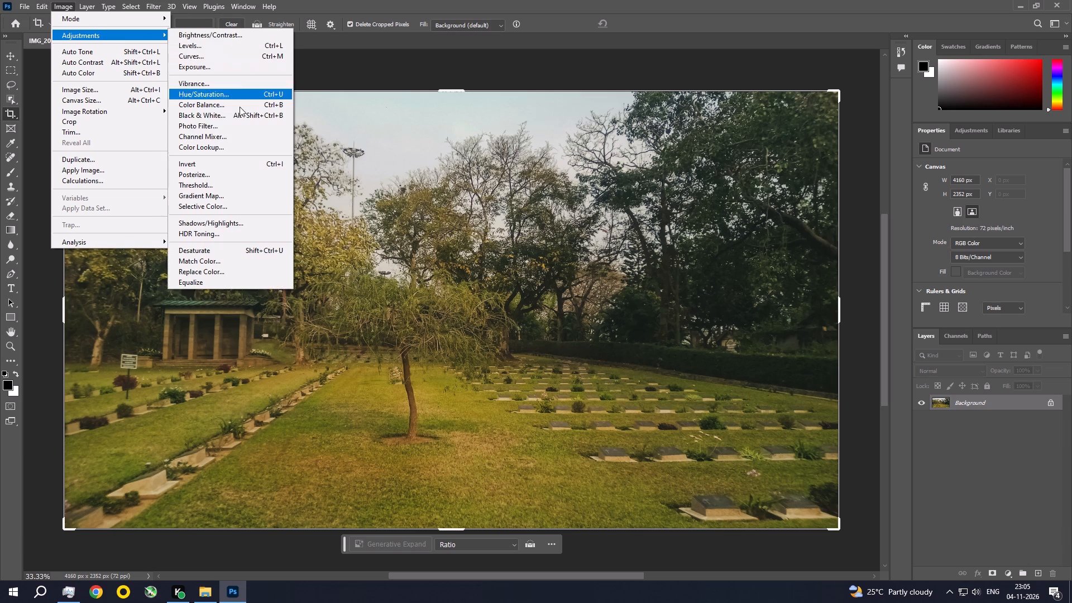
left_click(229, 130)
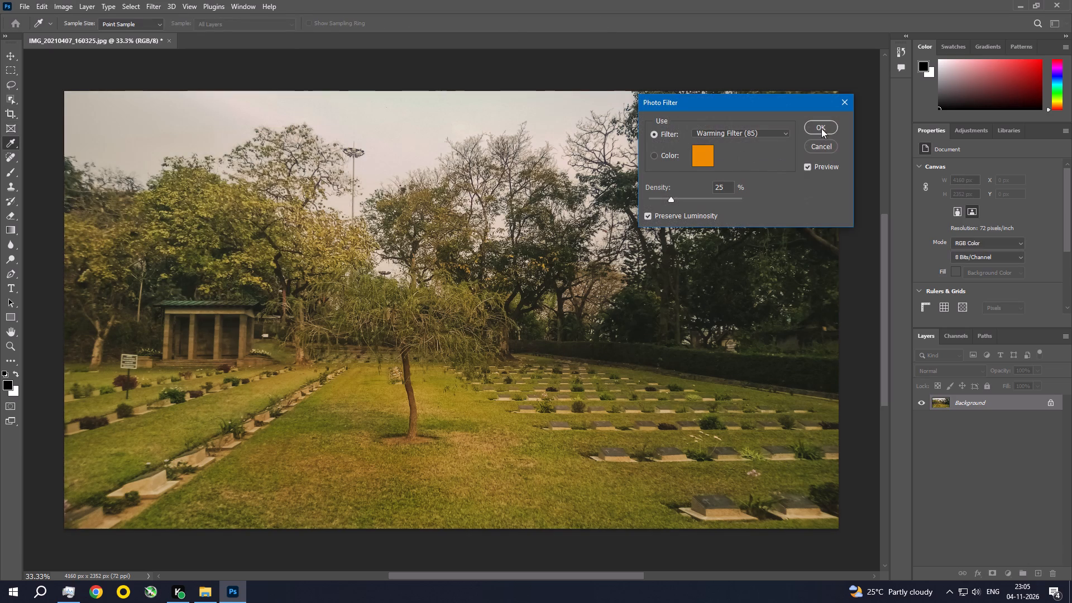
left_click(822, 128)
Apply an Exposure adjustment to the photo with the Offset set to 0.0100.
left_click(64, 6)
left_click(76, 31)
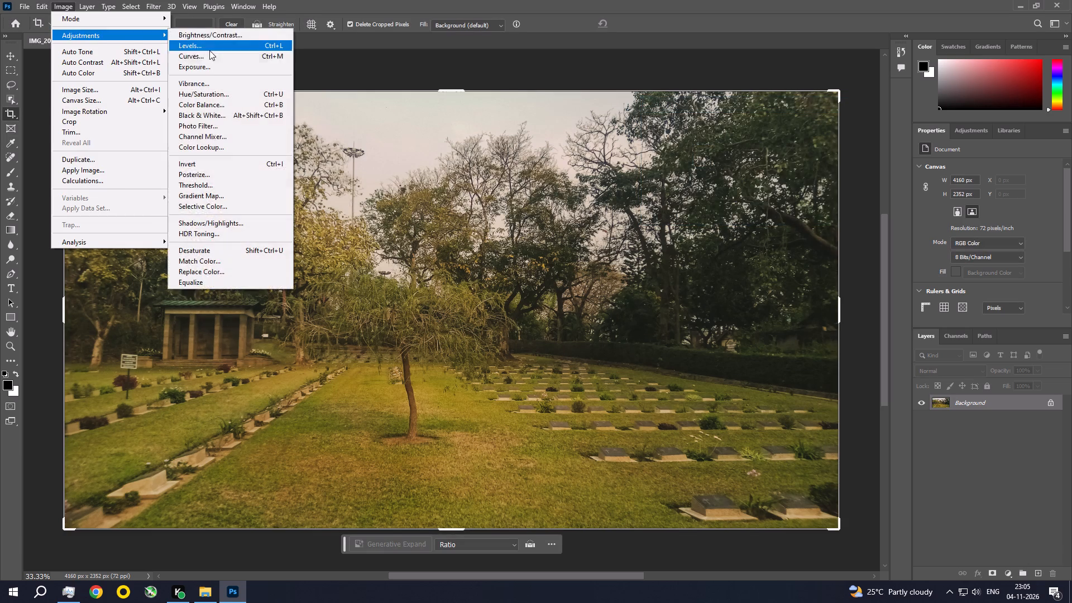
left_click(207, 67)
left_click(888, 202)
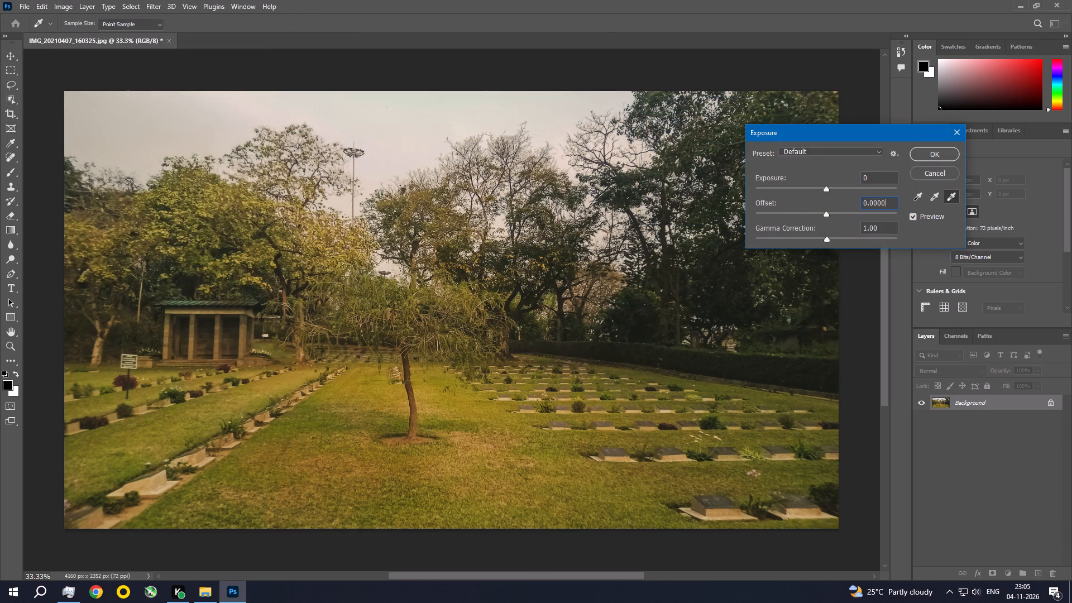
key("BackSpace")
key("BackSpace")
key("BackSpace")
type("100")
key("Return")
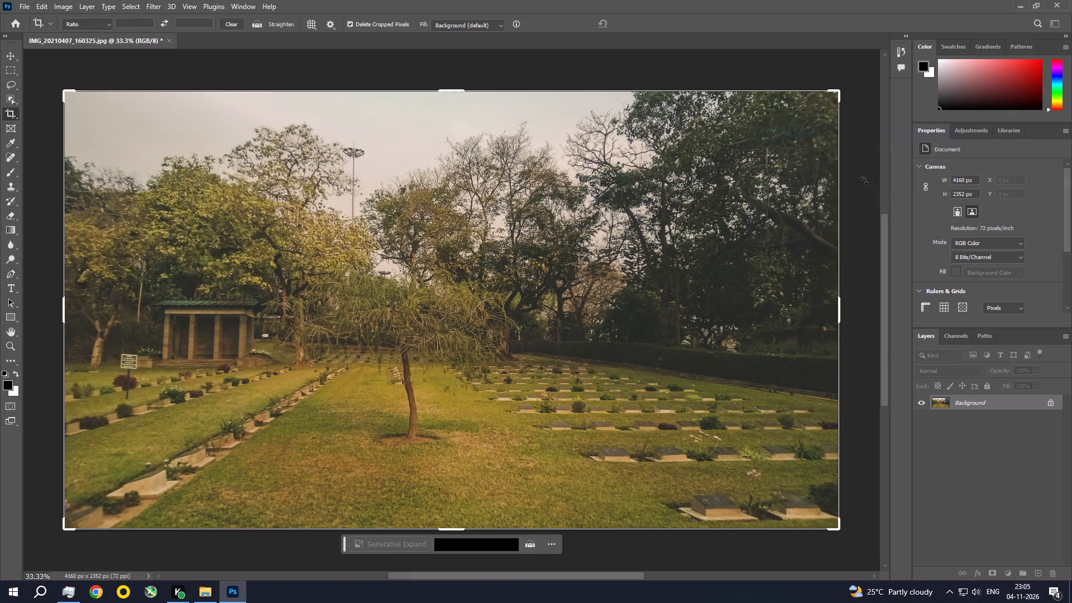
Save the photo as a baseline standard JPEG at maximum quality 12 and close it.
key("ctrl+s")
left_click(592, 145)
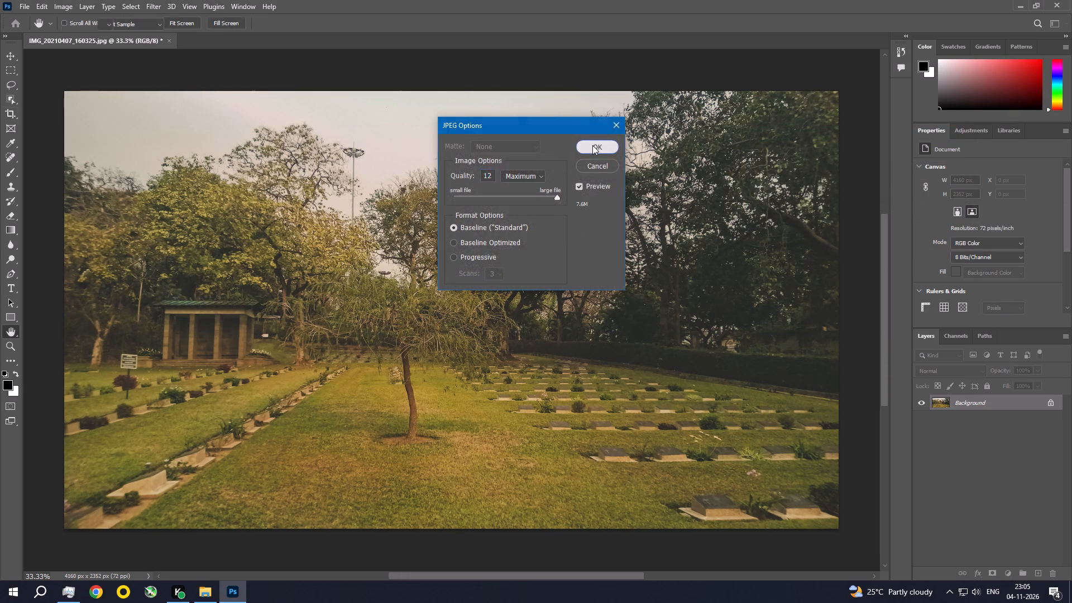
left_click(165, 44)
left_click(165, 41)
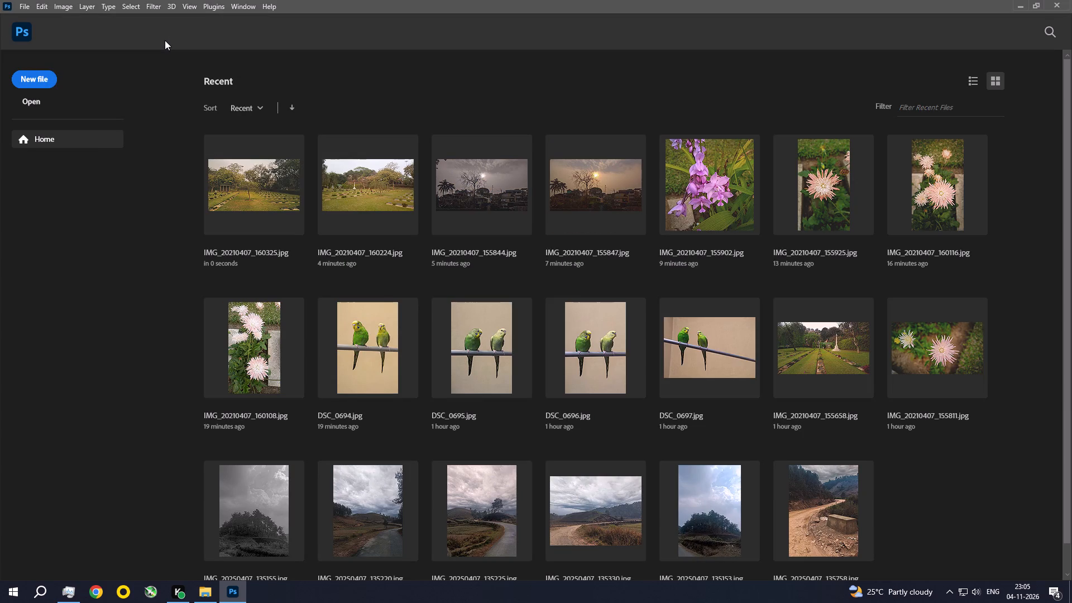
Switch back to the RAW folder in File Explorer.
left_click(1021, 0)
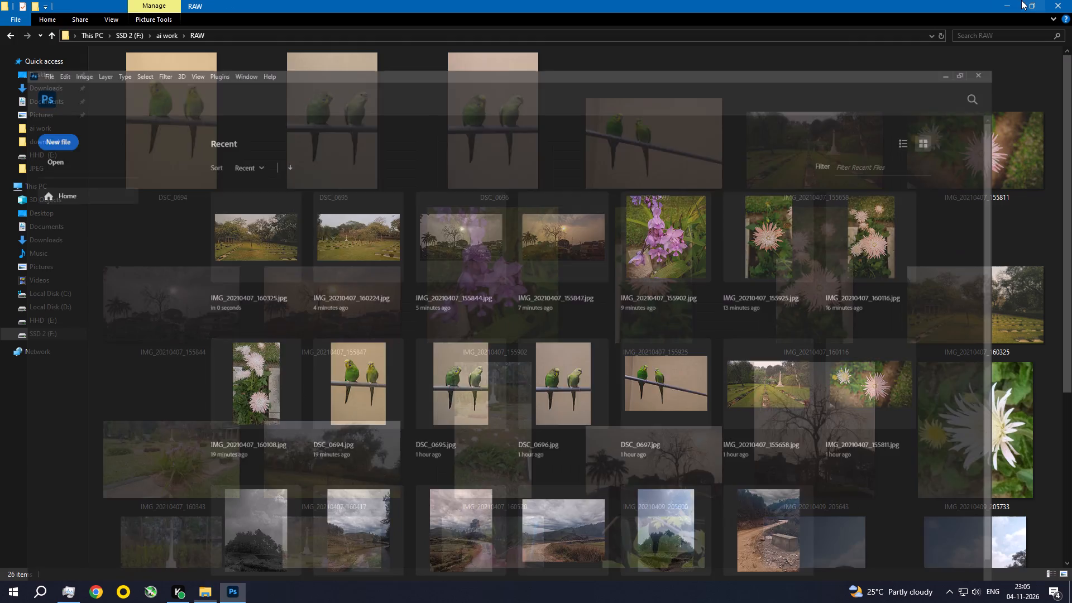